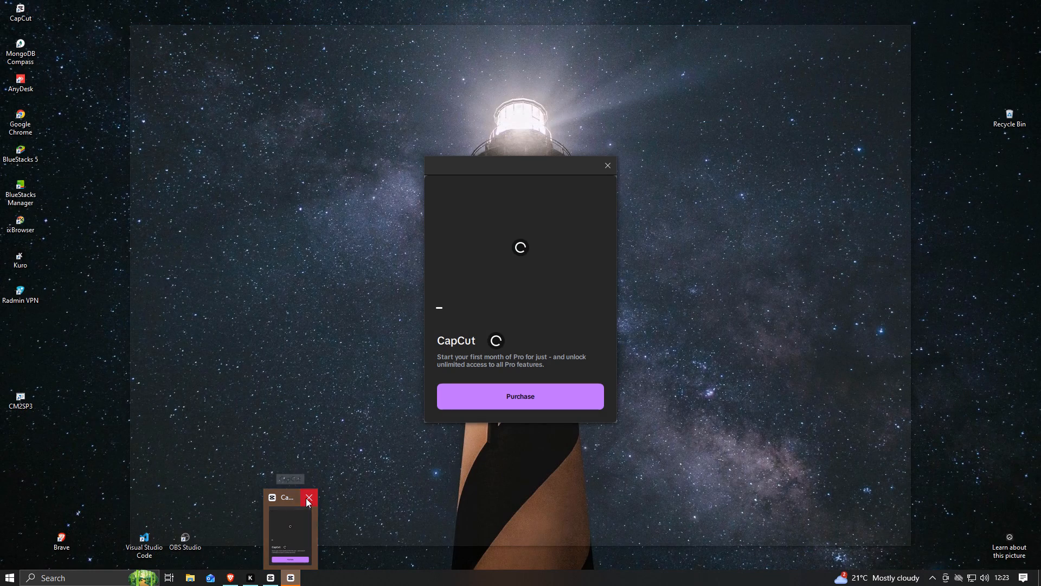
Close the CapCut Pro purchase offer window.
left_click(306, 498)
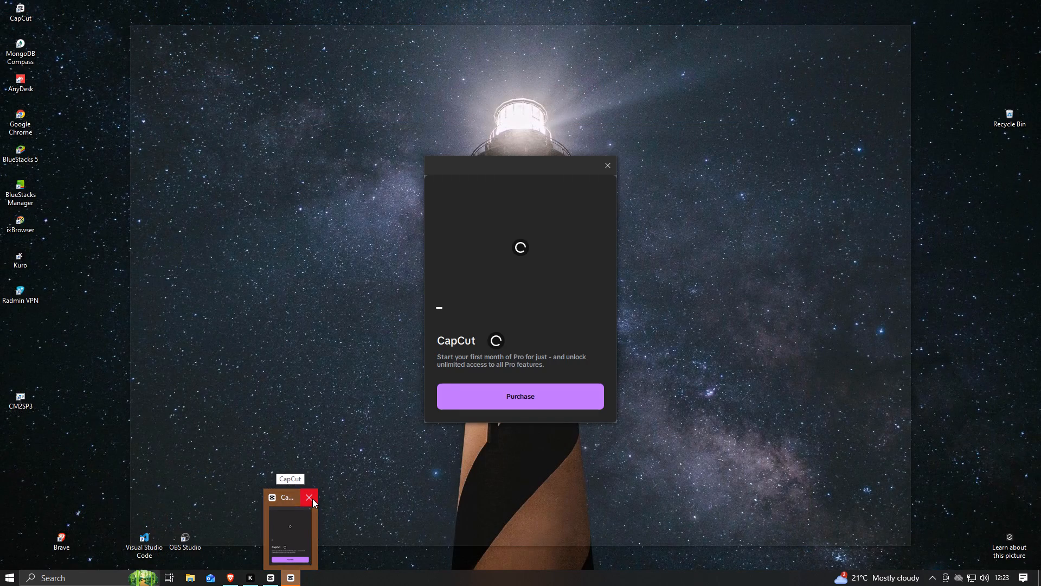
left_click(312, 499)
triple_click(312, 499)
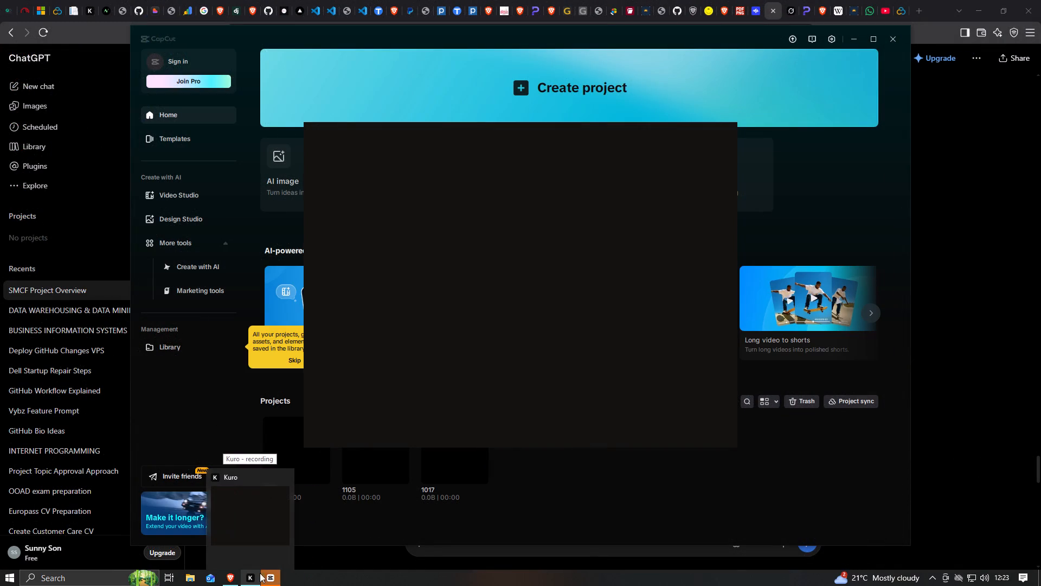
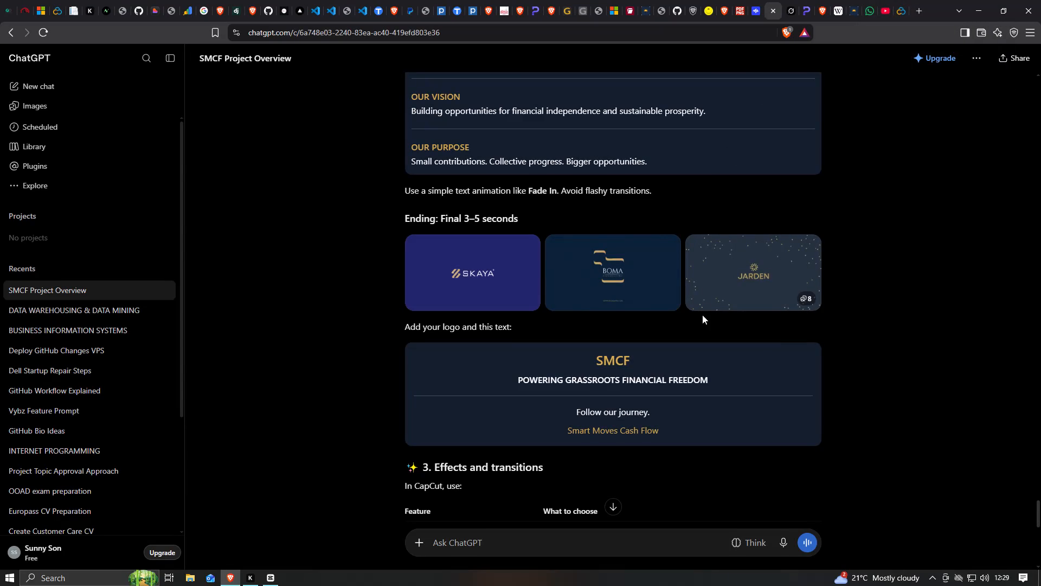
Read the rest of the ChatGPT plan, examining the effects and transitions, TikTok export settings and caption for the first video.
scroll(702, 362, "down", 1)
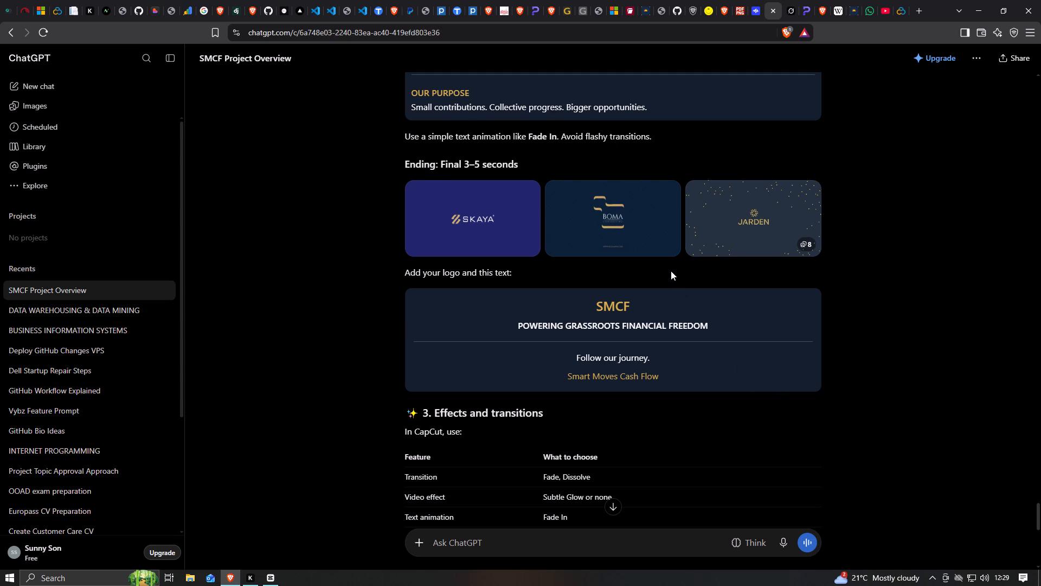
scroll(670, 277, "down", 3)
scroll(676, 334, "down", 2)
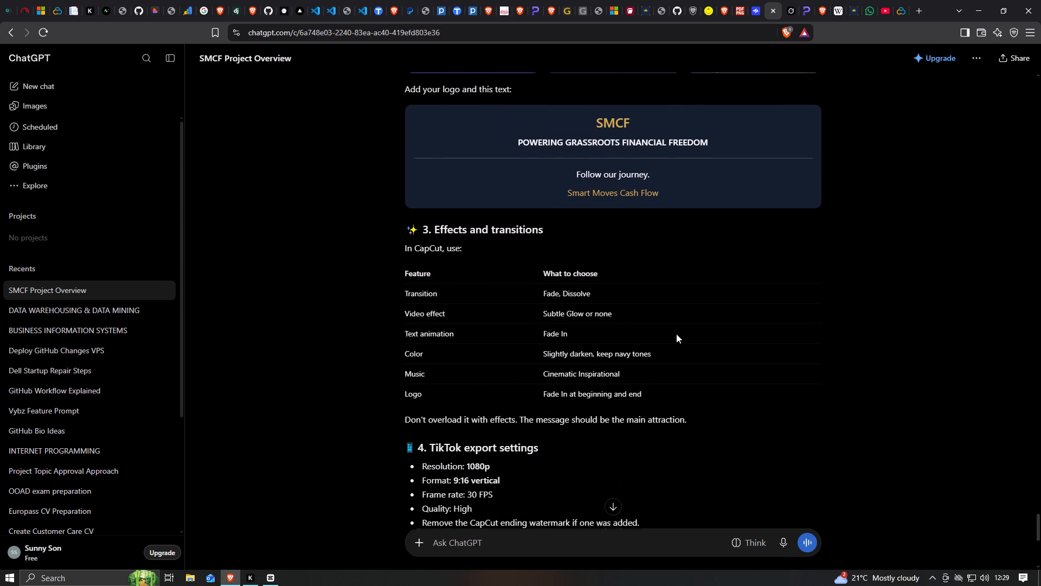
scroll(676, 327, "down", 4)
scroll(676, 327, "up", 1)
scroll(676, 326, "down", 2)
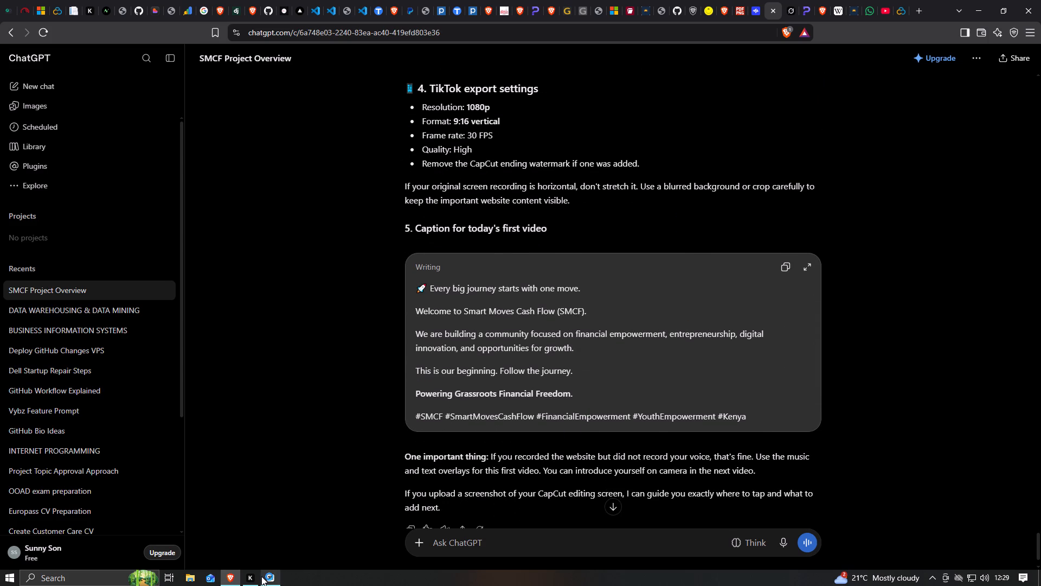
Switch to CapCut, close its Video Studio window and relaunch the app to reach the home screen.
left_click(275, 577)
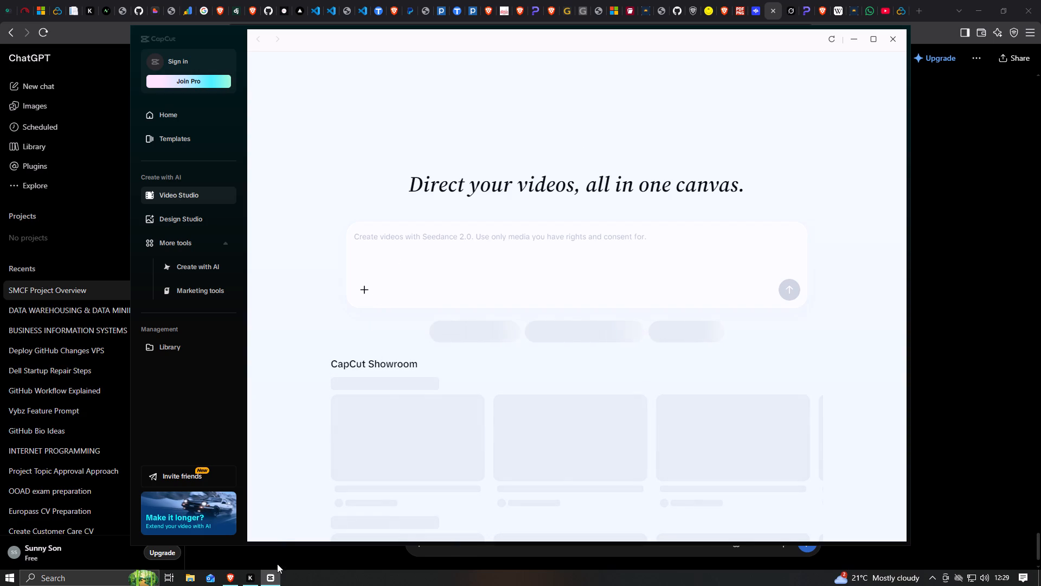
left_click(899, 43)
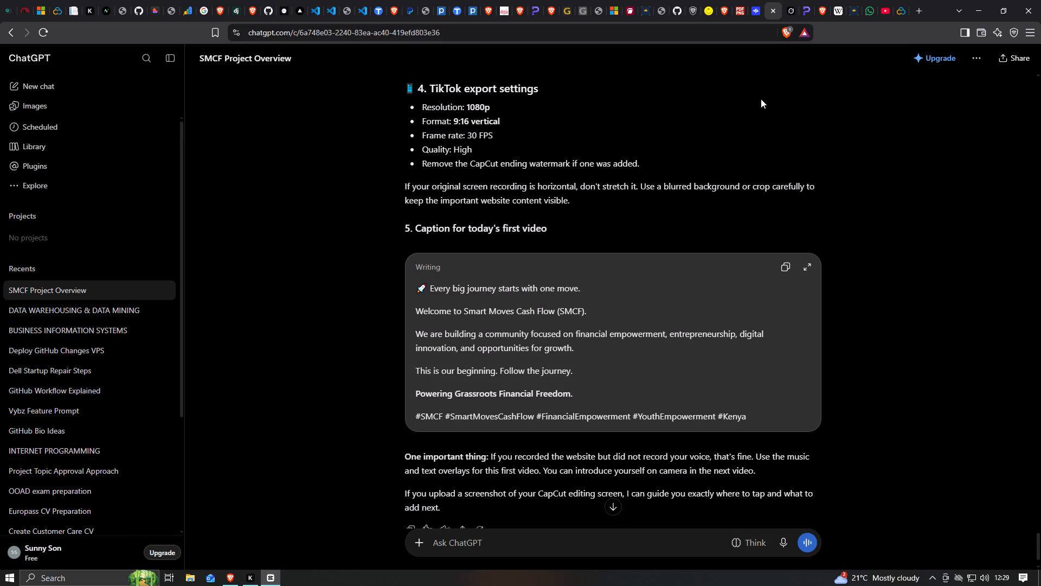
left_click(3, 579)
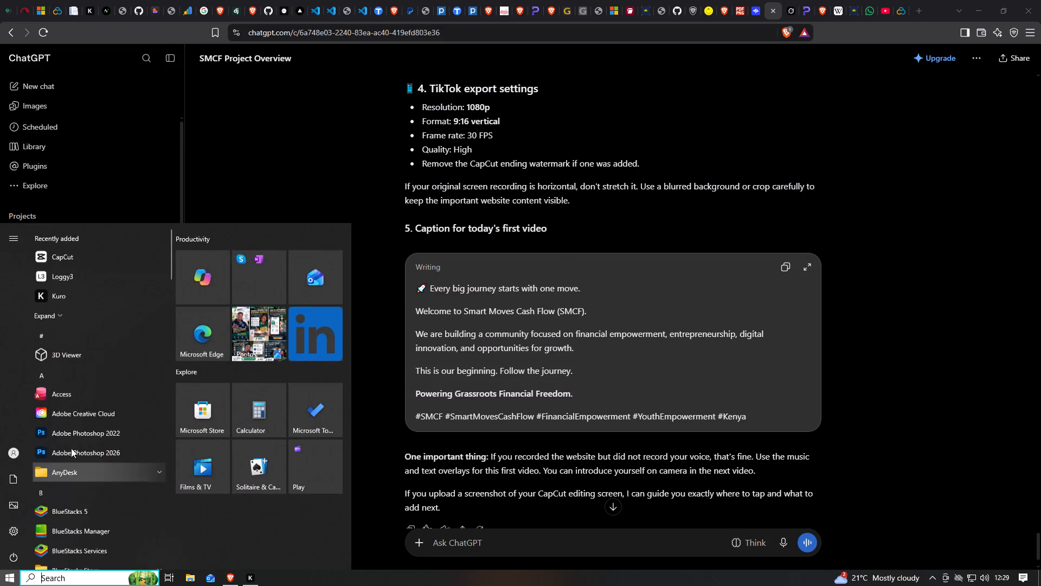
left_click(103, 263)
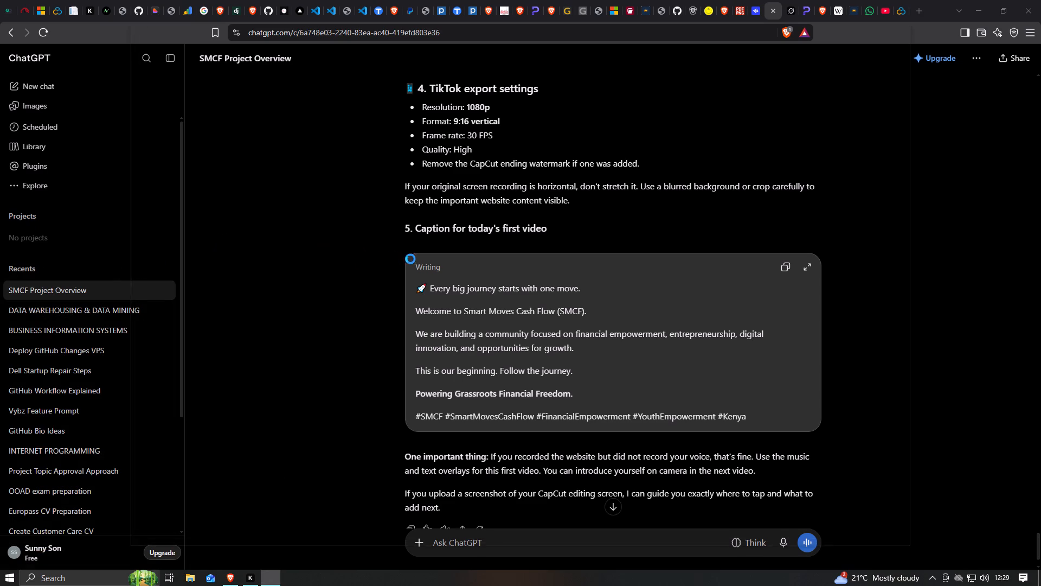
scroll(410, 259, "up", 1)
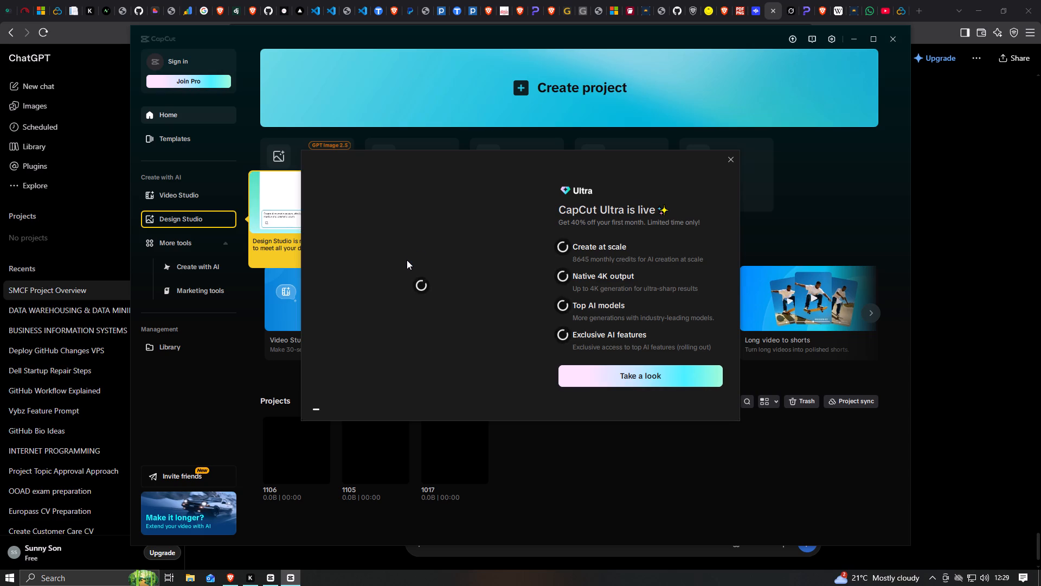
Close the CapCut Ultra offer and dismiss the Design Studio upgrade tip on the home screen.
left_click(731, 164)
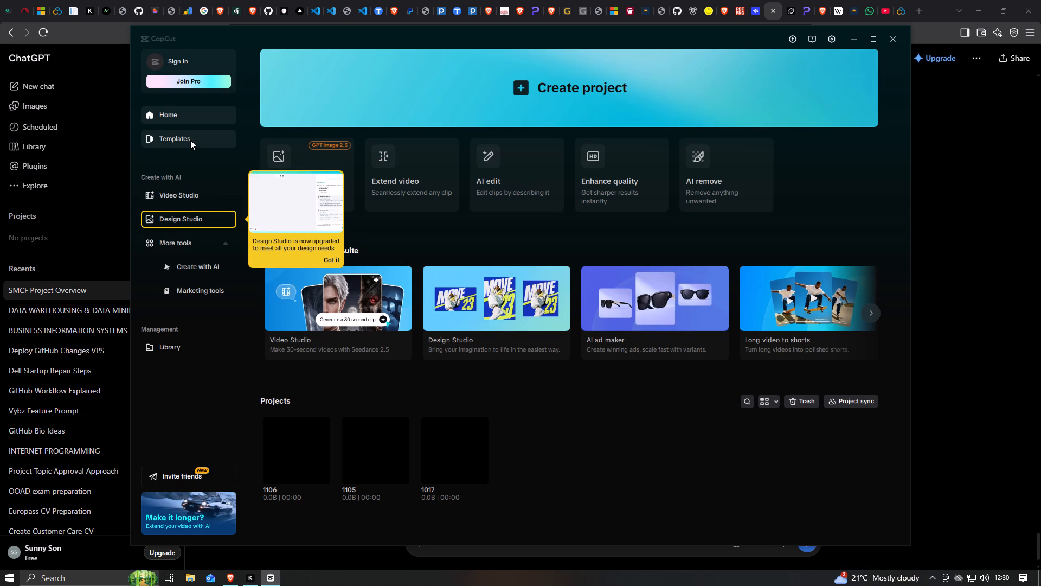
scroll(323, 337, "up", 1)
scroll(324, 340, "down", 1)
scroll(332, 447, "down", 3)
scroll(222, 456, "up", 1)
scroll(189, 372, "up", 4)
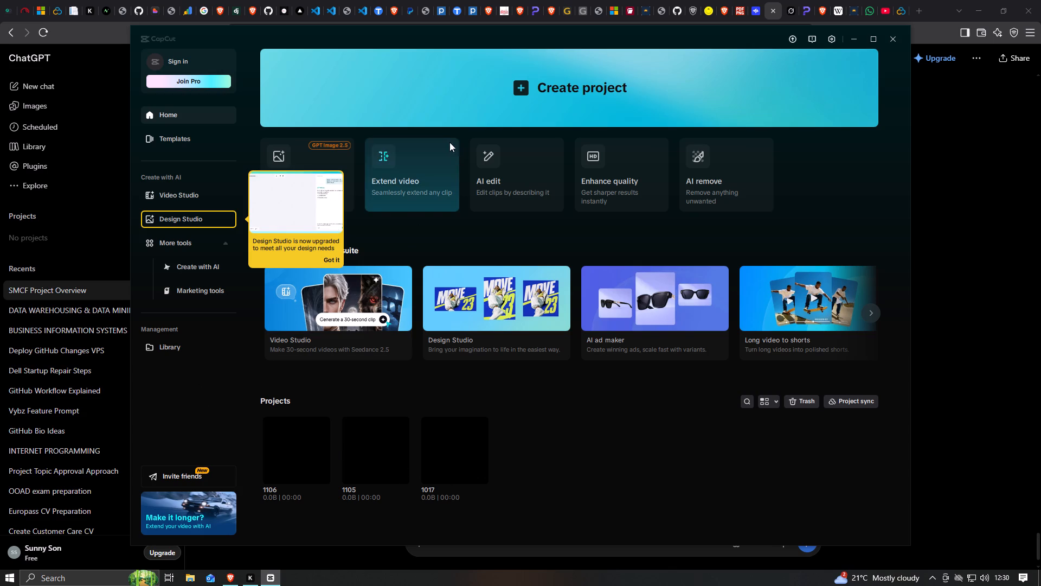
left_click(842, 209)
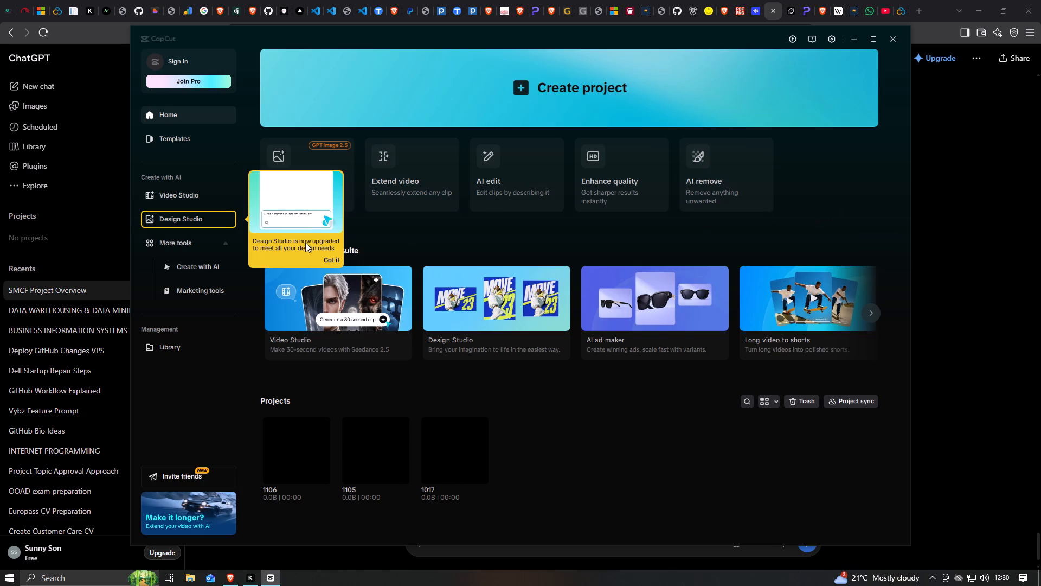
left_click(333, 259)
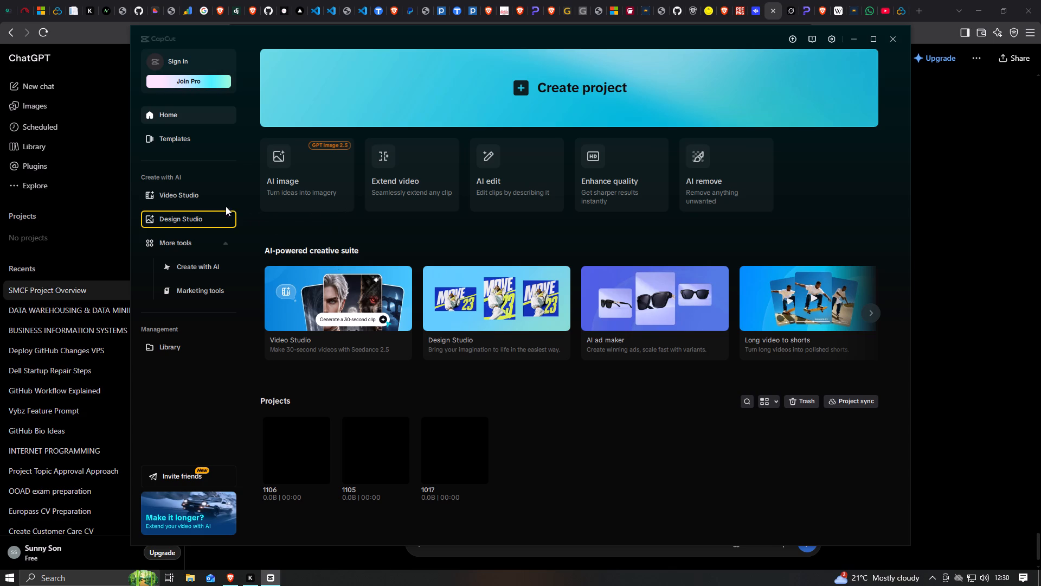
Open the CapCut account sign-in options.
left_click(189, 64)
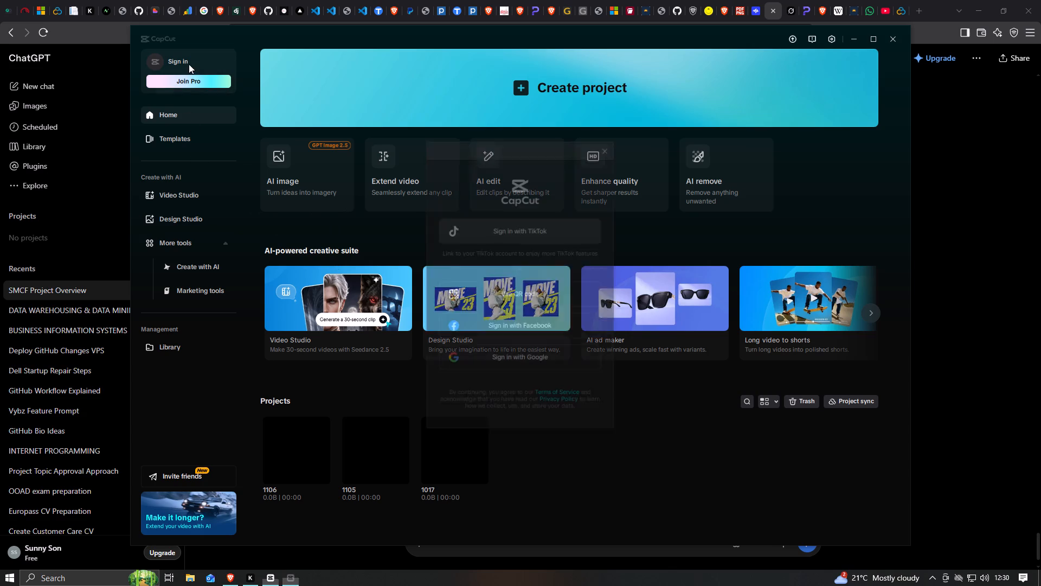
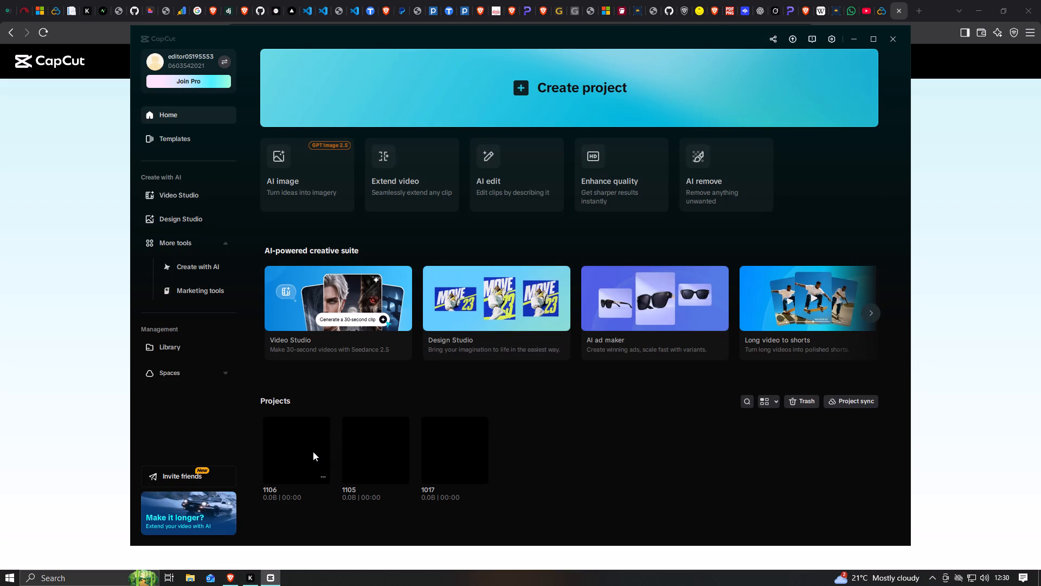
Open the existing project 1017.
left_click(433, 472)
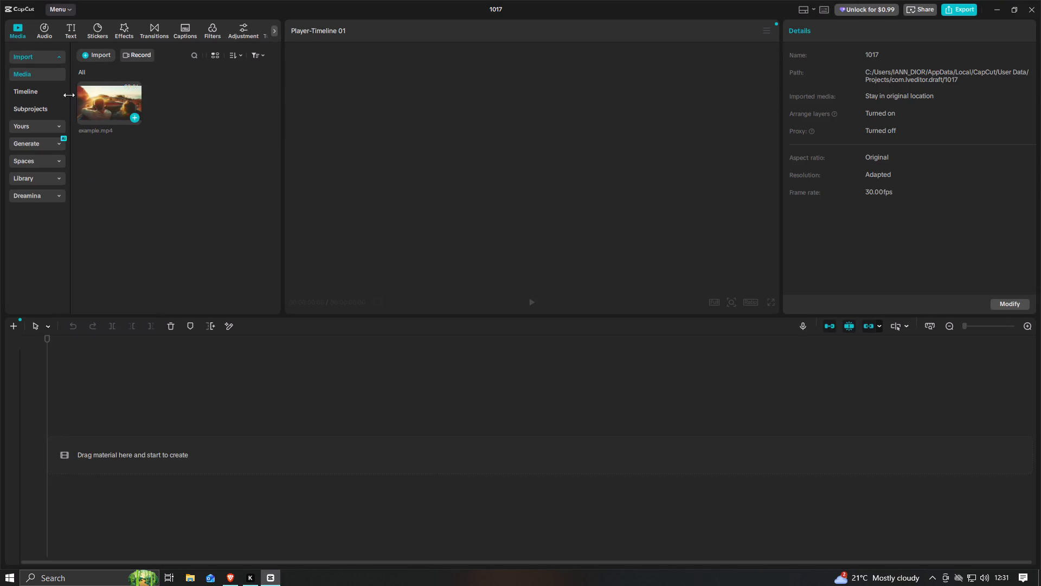
Preview the sample clip example.mp4 in the project's imported media.
left_click(32, 54)
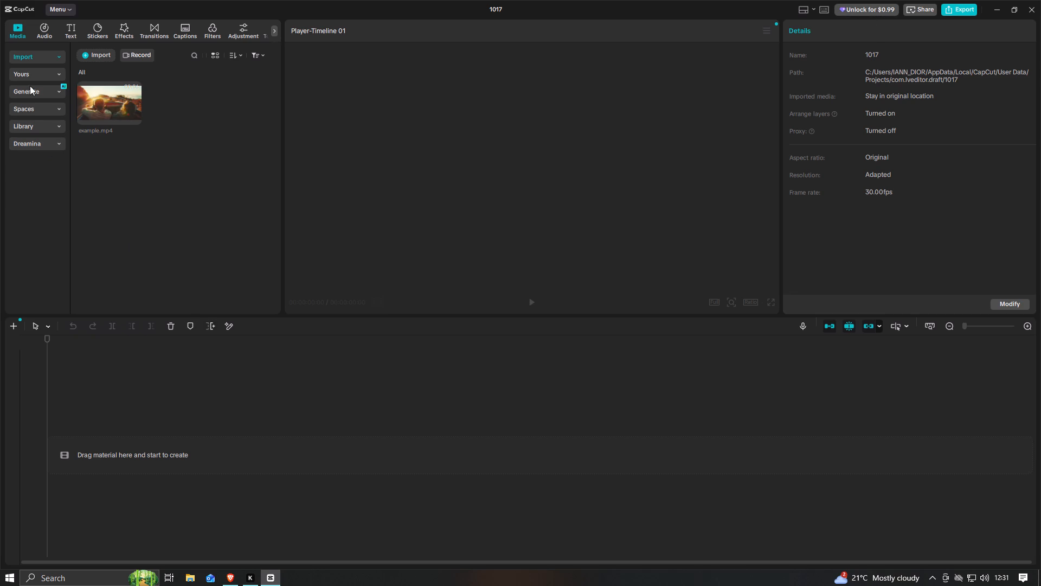
left_click(31, 58)
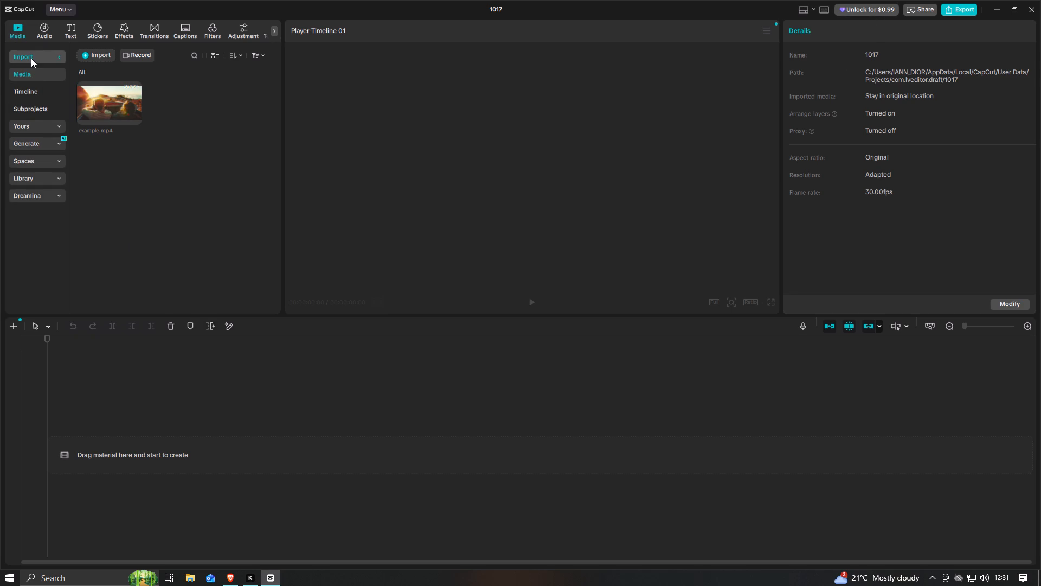
left_click(39, 77)
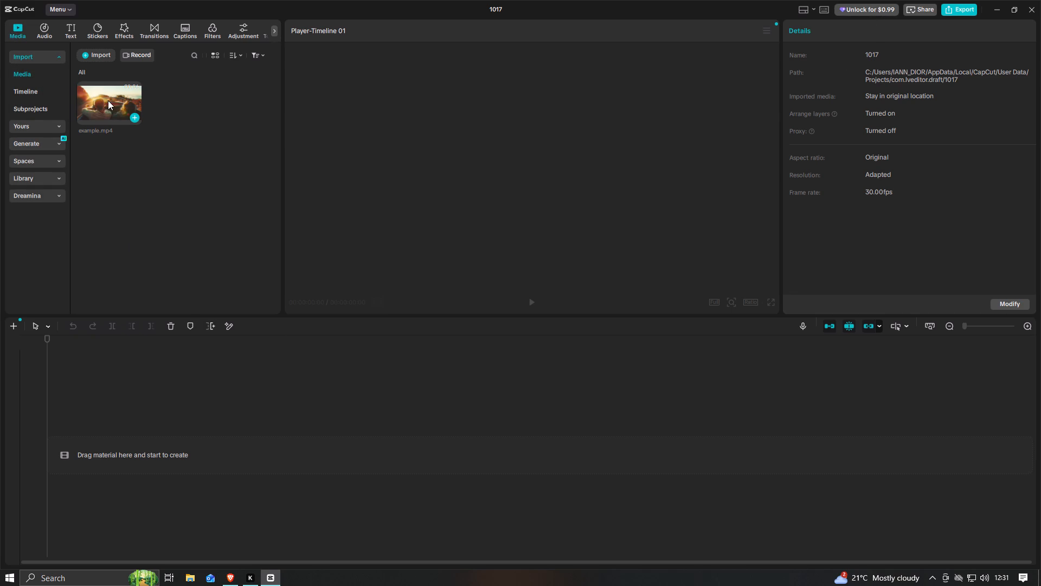
left_click(108, 100)
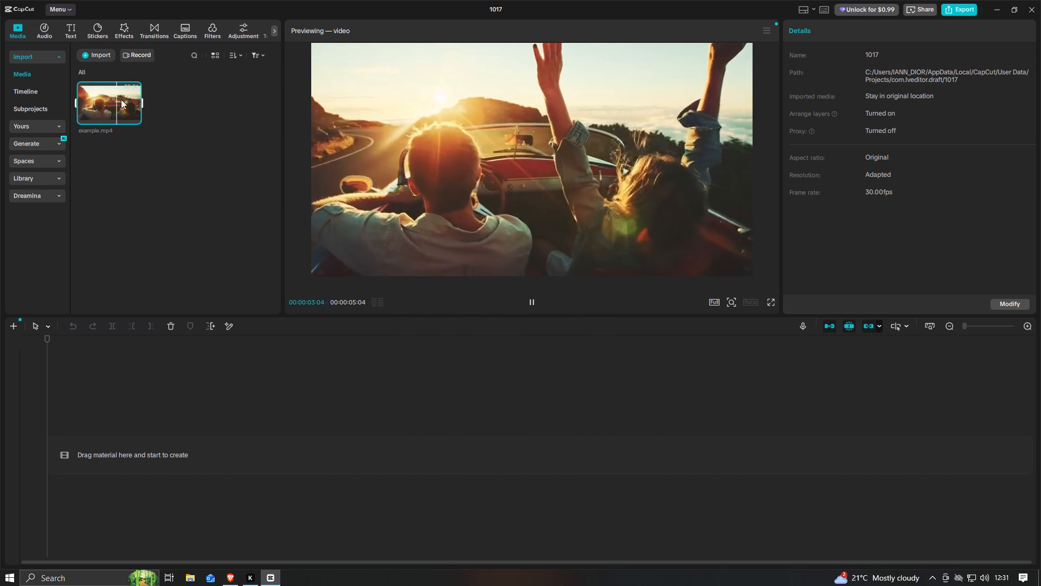
left_click(152, 65)
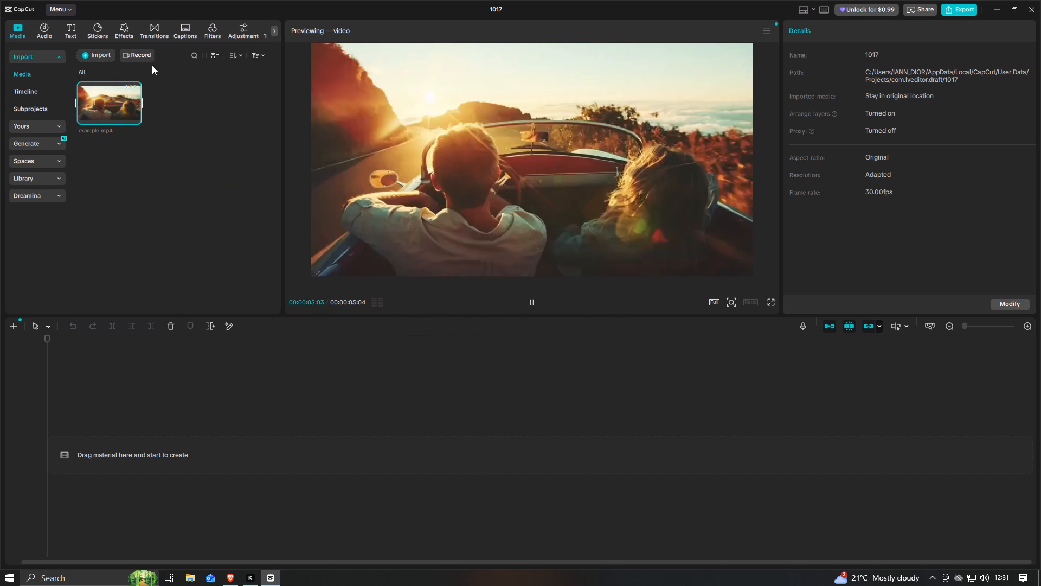
left_click(102, 57)
left_click(124, 78)
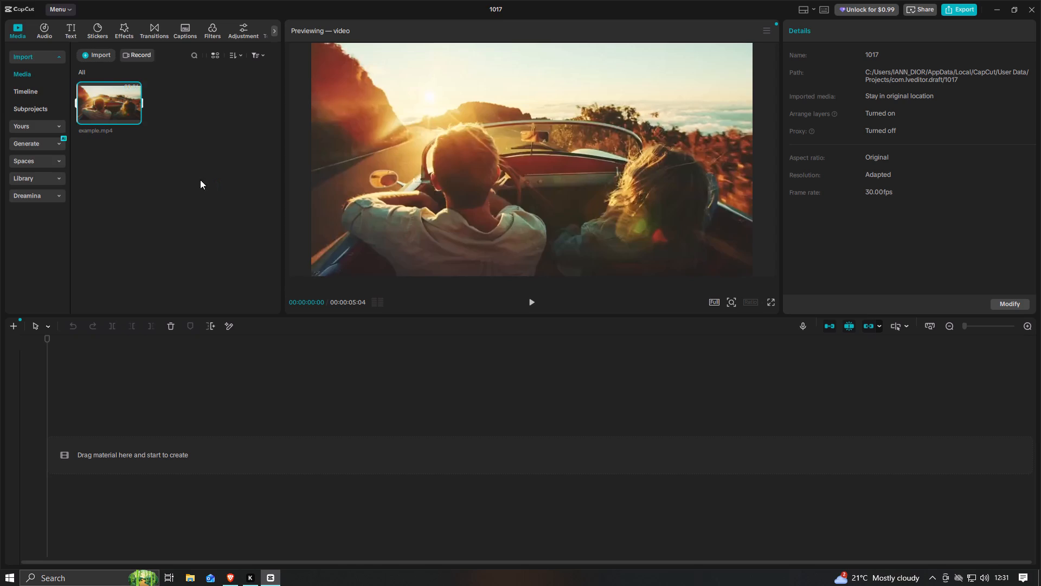
left_click(310, 111)
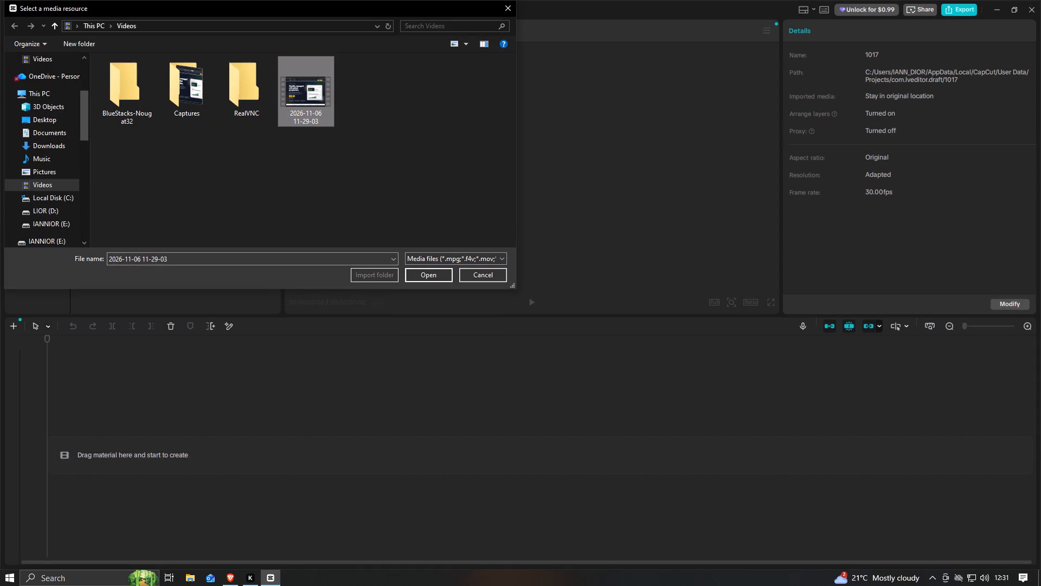
left_click(439, 278)
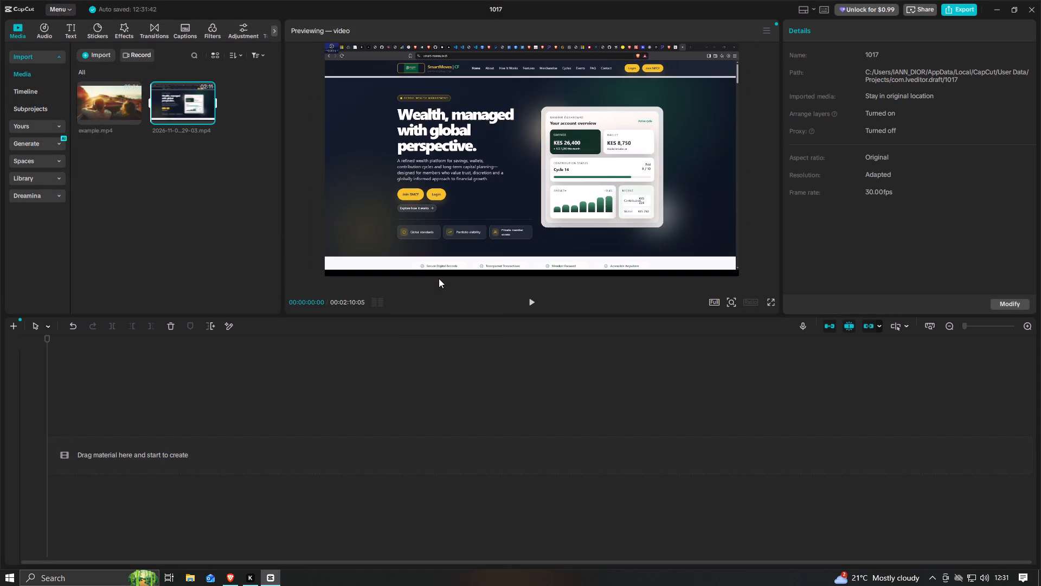
Delete the sample clip example.mp4 from the project's media.
left_click(113, 116)
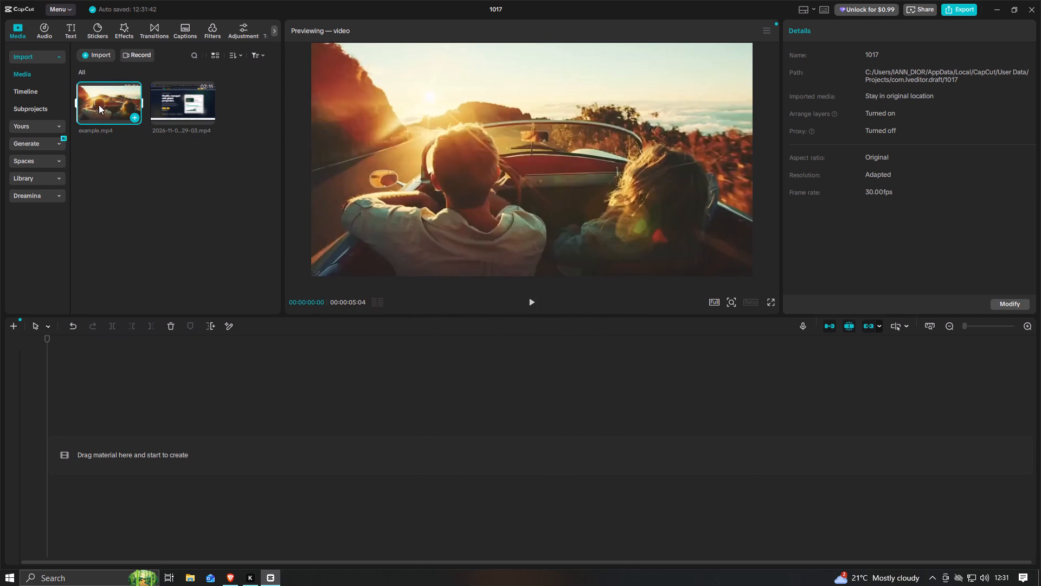
left_click_drag(142, 103, 137, 105)
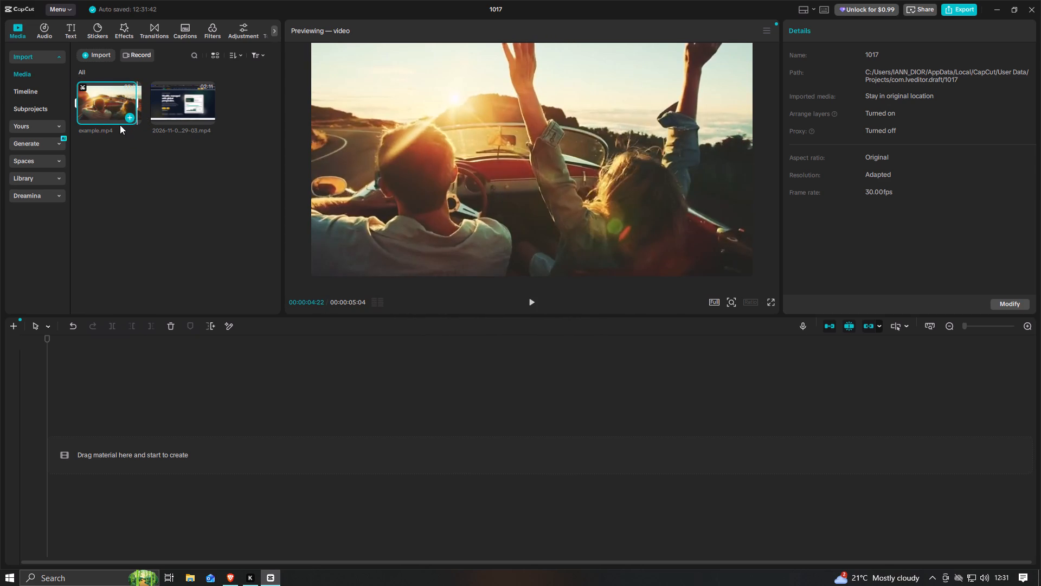
left_click_drag(175, 106, 165, 109)
left_click_drag(165, 109, 165, 109)
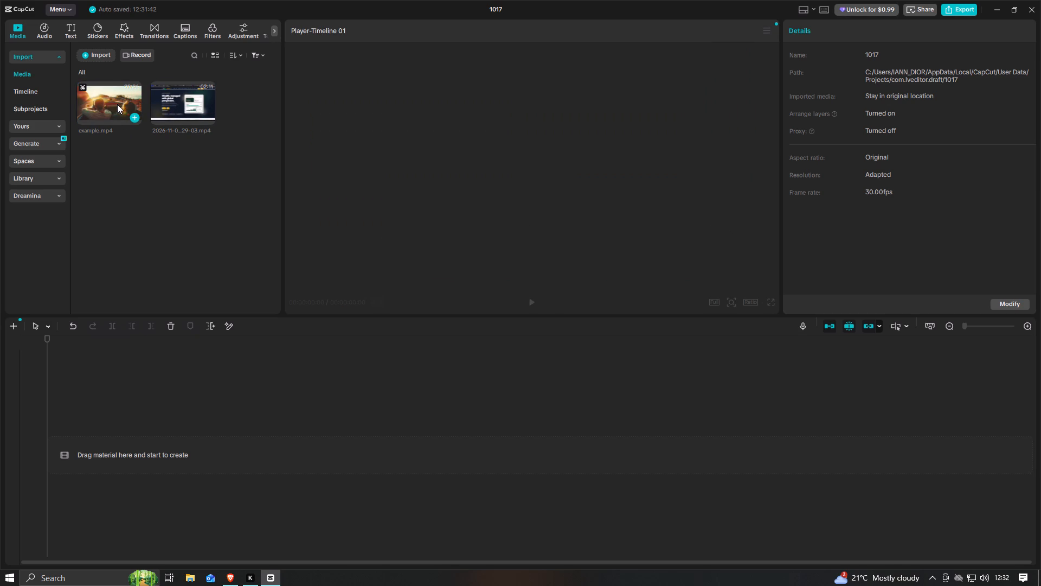
left_click(117, 104)
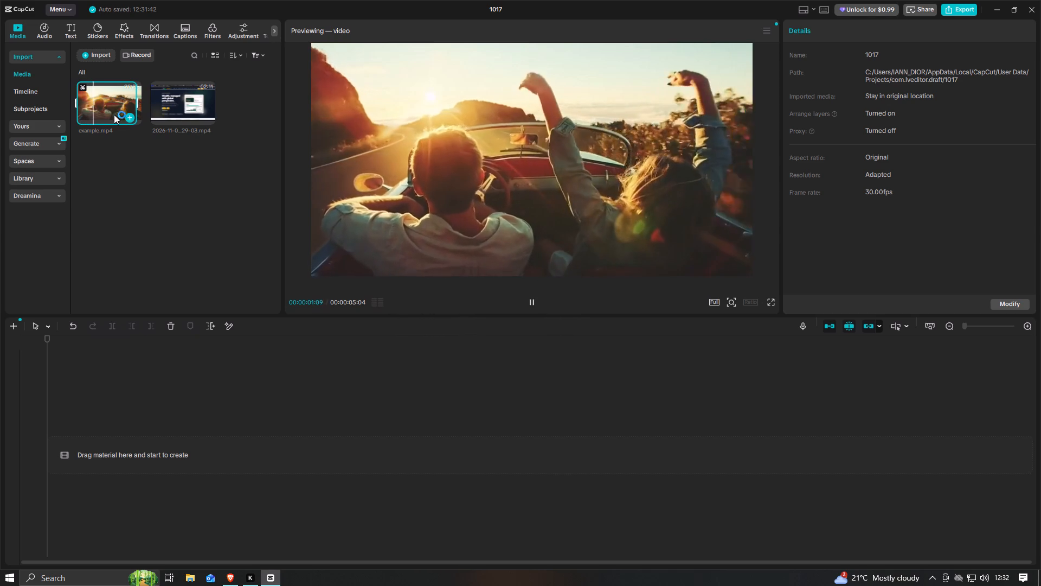
left_click(535, 300)
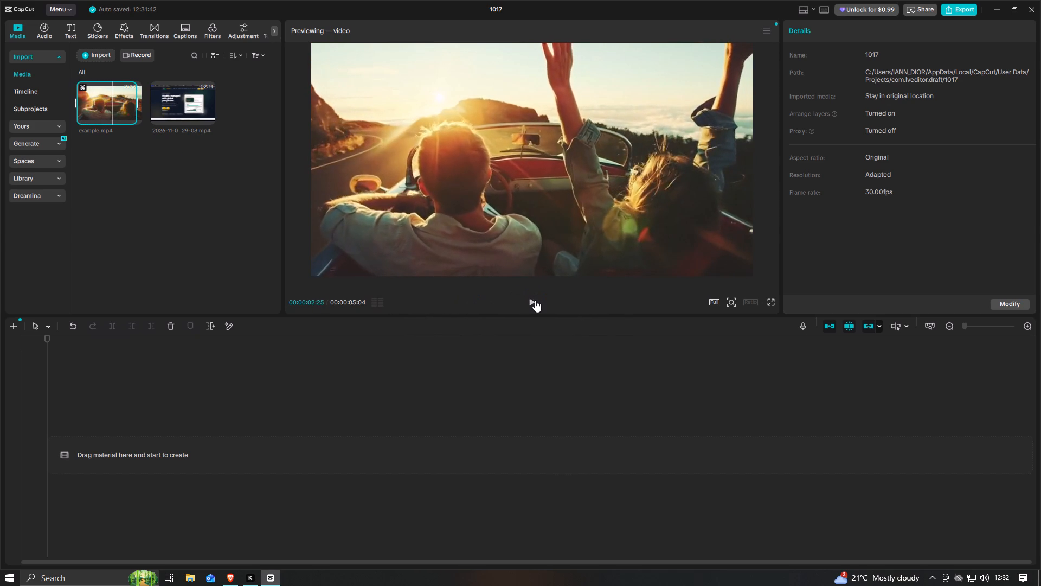
left_click(170, 327)
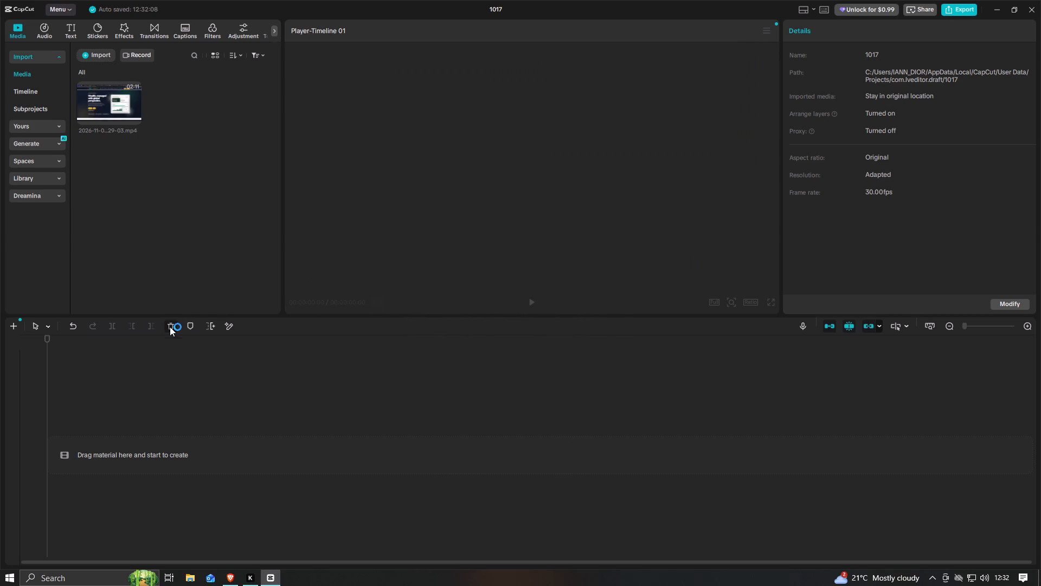
Preview the start of the imported screen recording and show the audio level meters beside the timeline.
left_click(119, 107)
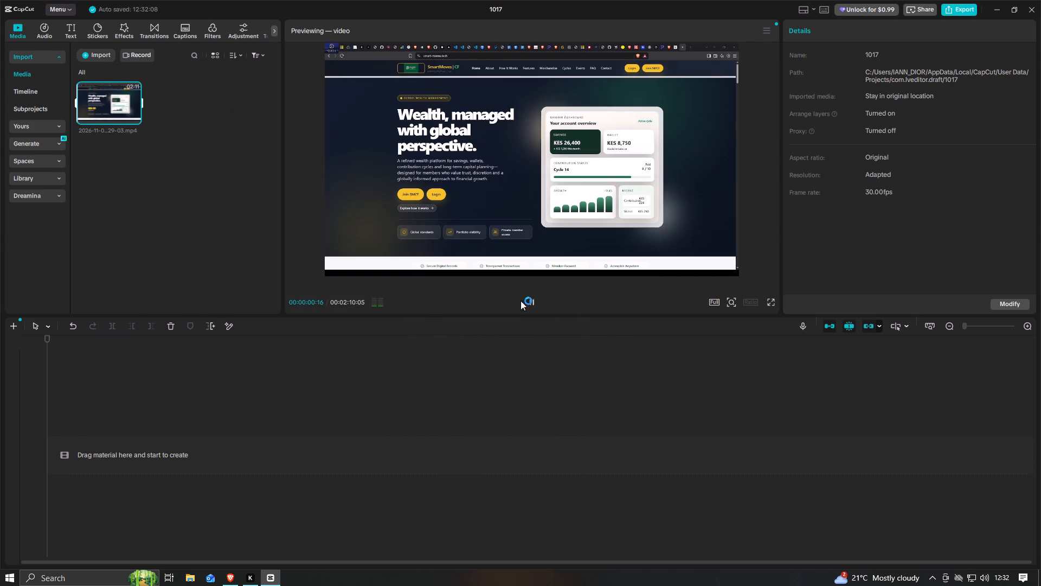
left_click(536, 300)
left_click(373, 304)
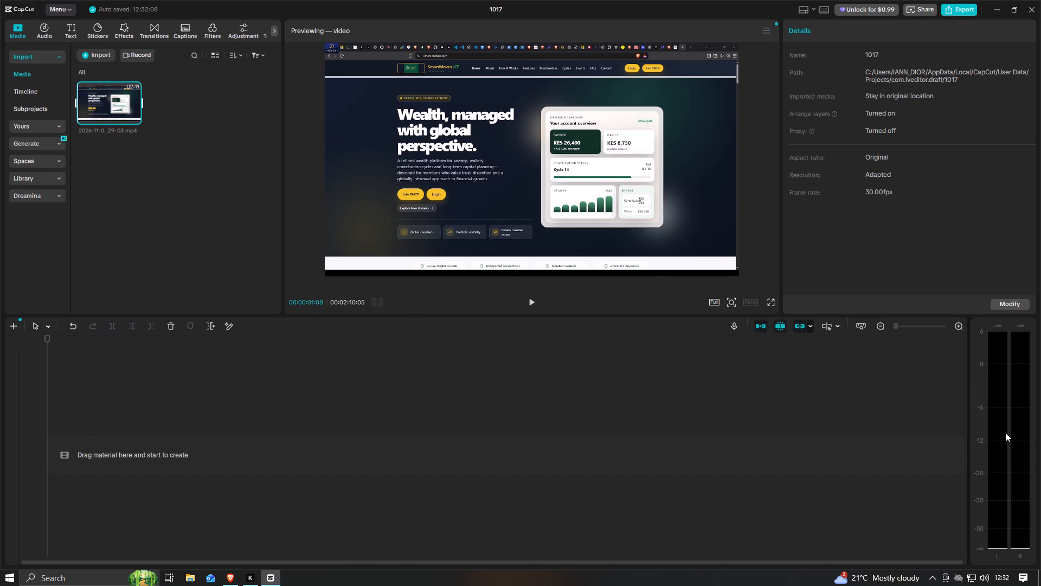
left_click(811, 332)
left_click(718, 381)
Open the audio library to browse its music.
left_click(43, 32)
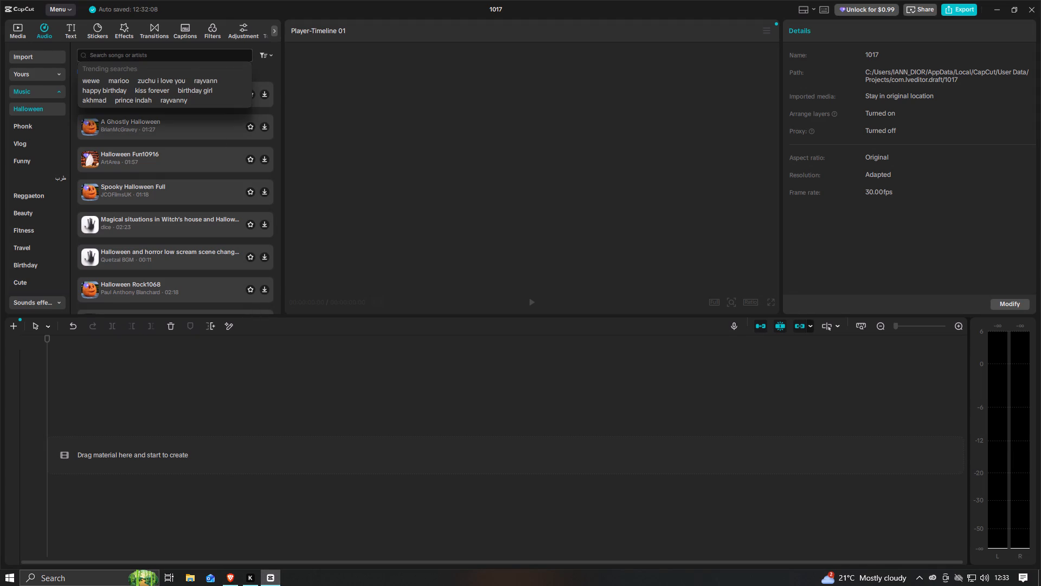
key("ctrl+v")
key("Return")
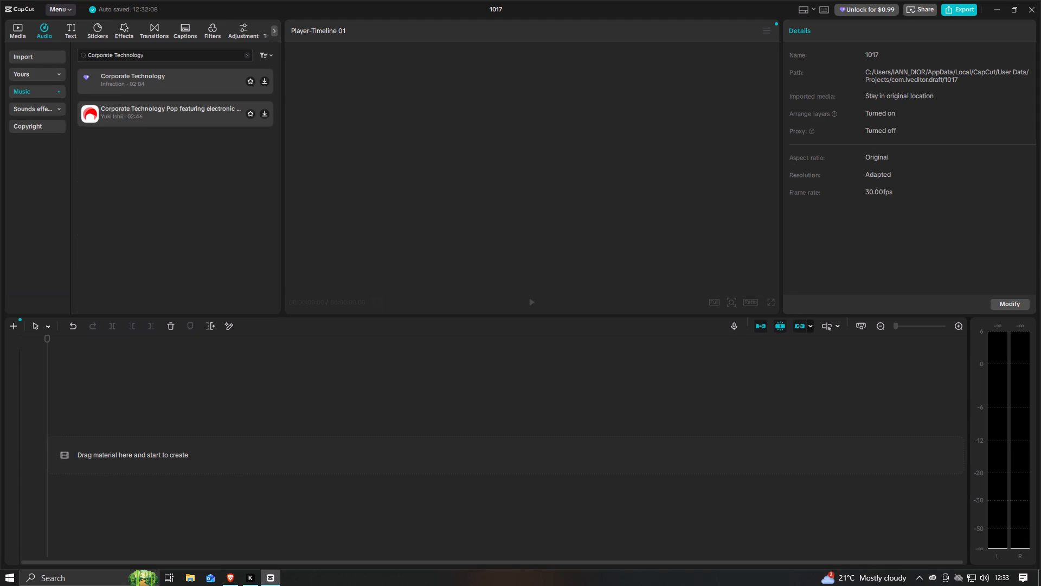
Download the "Corporate Technology" track by Infraction from the search results.
left_click(263, 83)
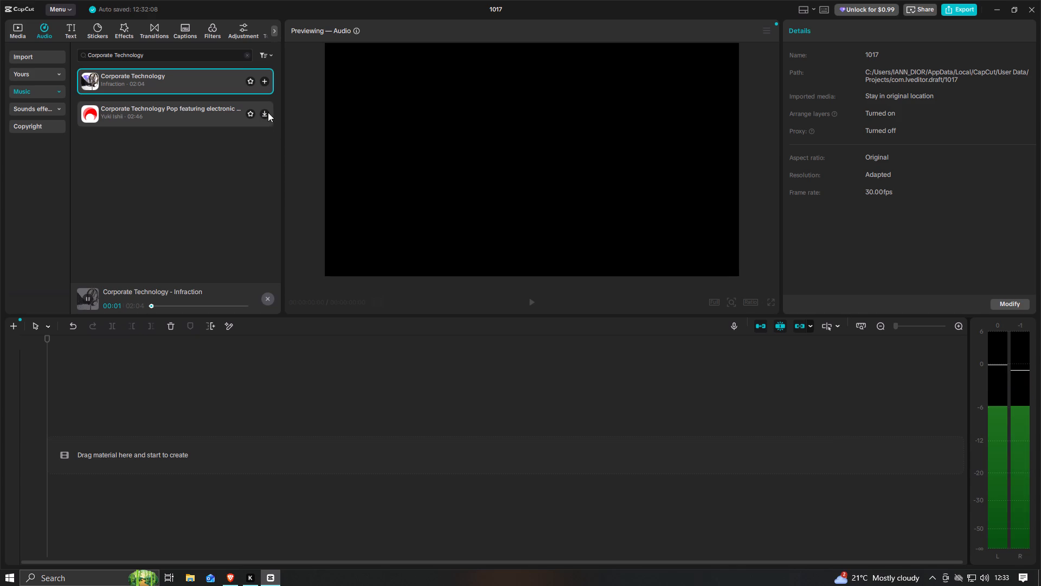
Lower the computer's speaker volume to 38.
left_click(979, 581)
left_click_drag(985, 557, 945, 558)
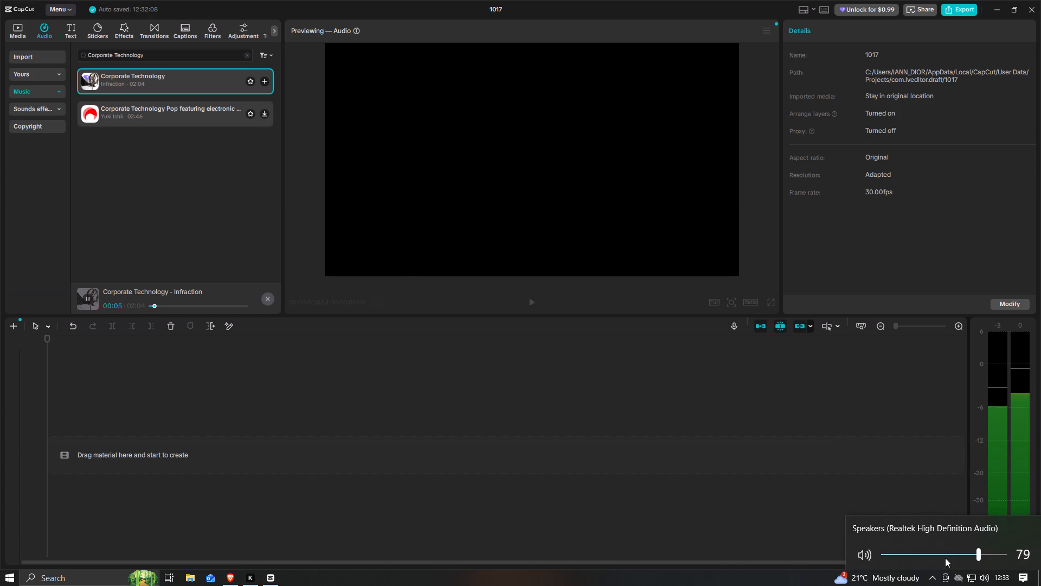
left_click_drag(945, 558, 929, 559)
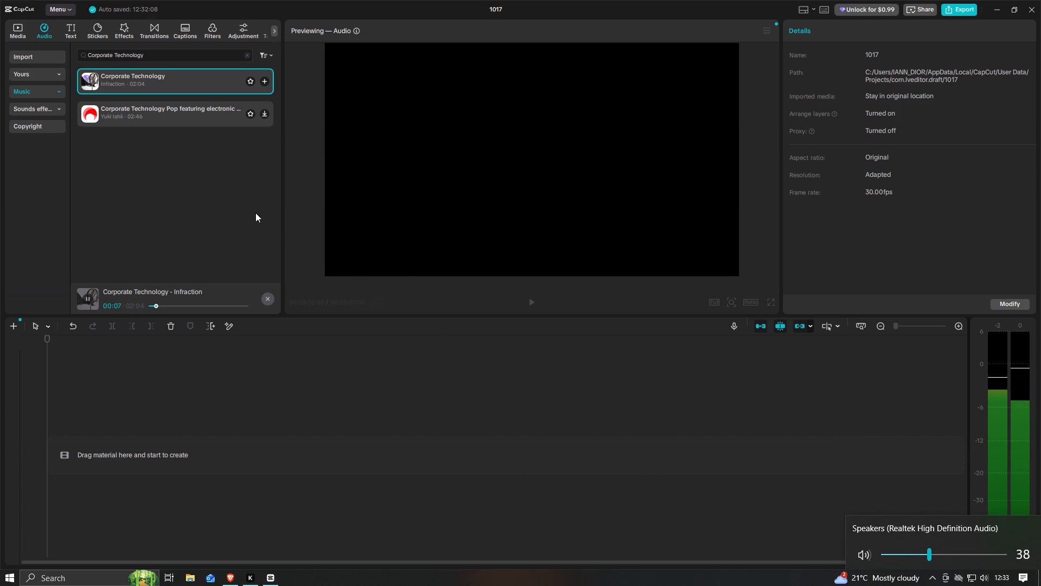
left_click(255, 213)
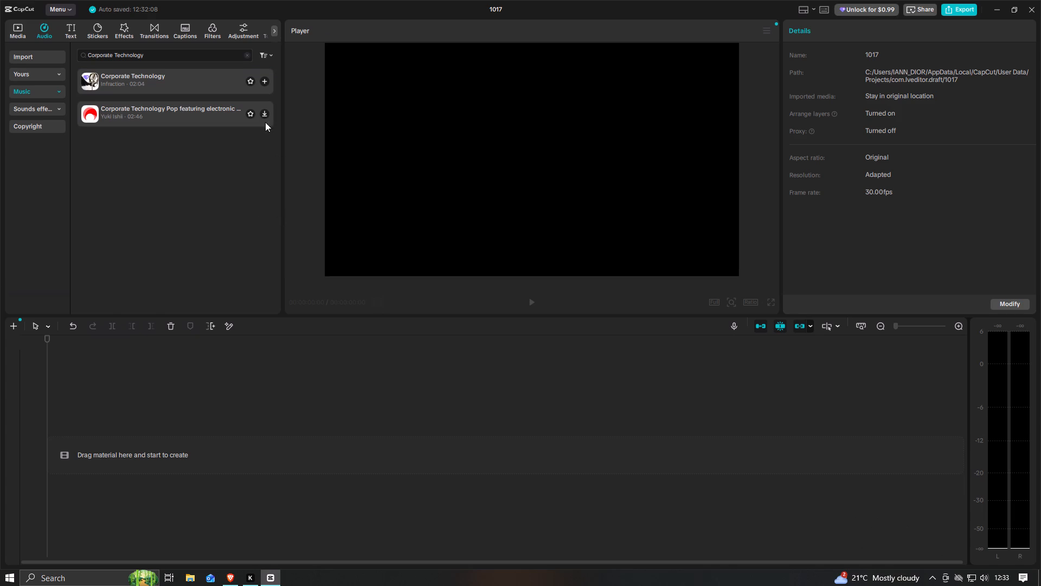
Add the downloaded "Corporate Technology" track by Infraction to the timeline.
left_click(264, 84)
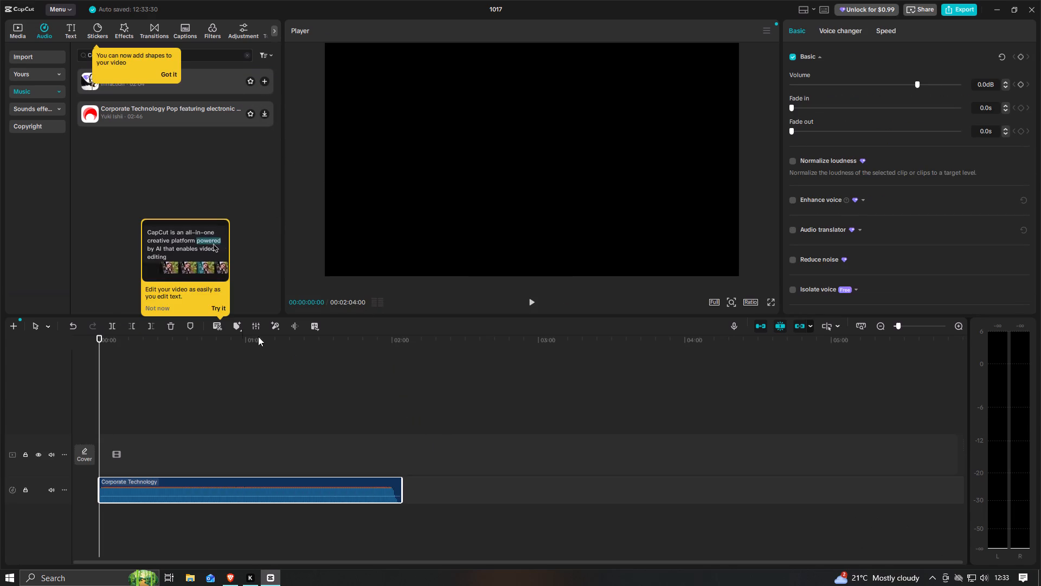
Try the suggested feature for editing the video as text on the "Corporate Technology" clip.
left_click(217, 305)
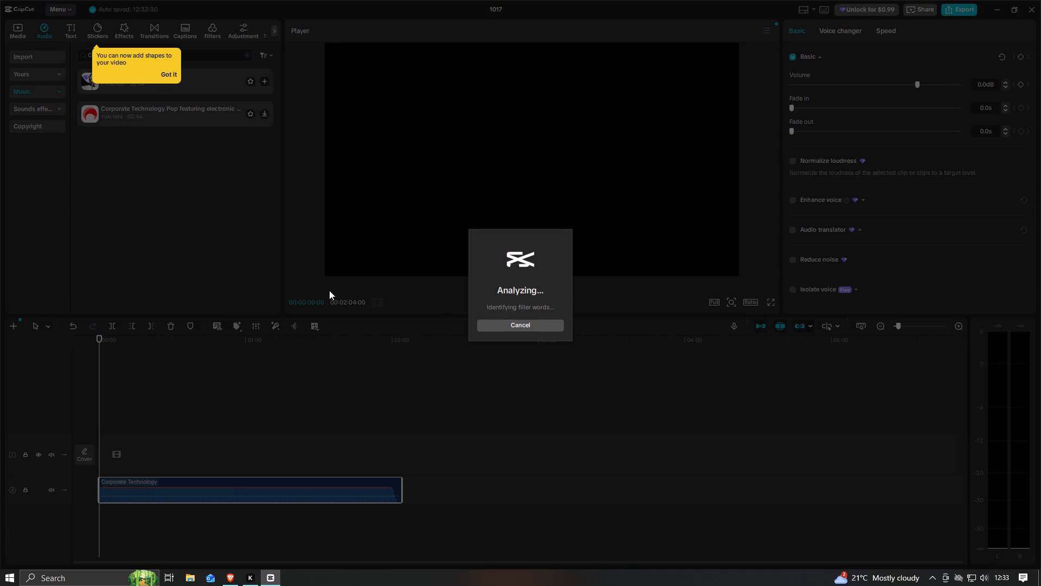
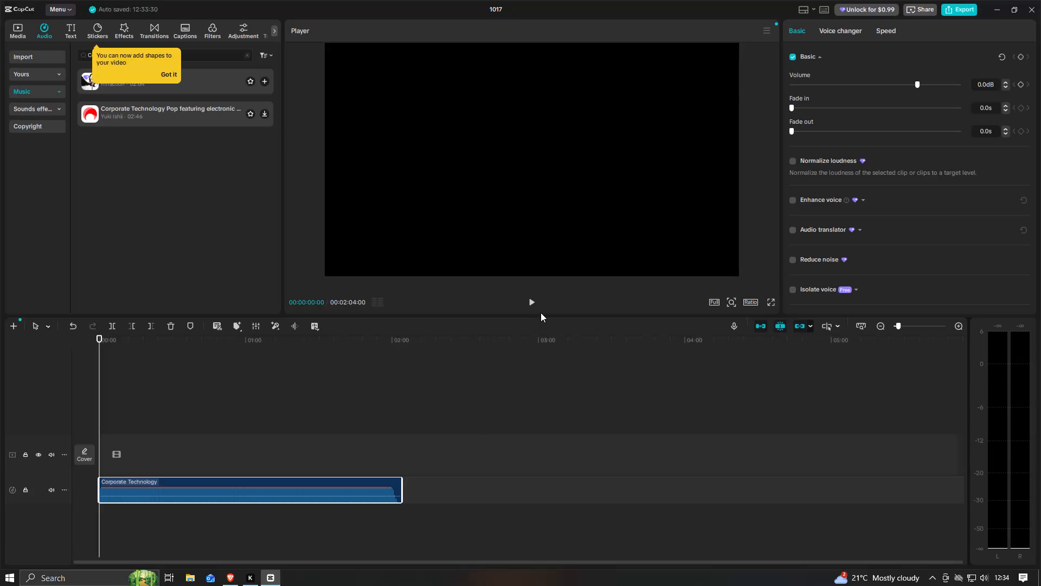
Preview the opening seconds of the "Corporate Technology" track on the timeline.
left_click(530, 304)
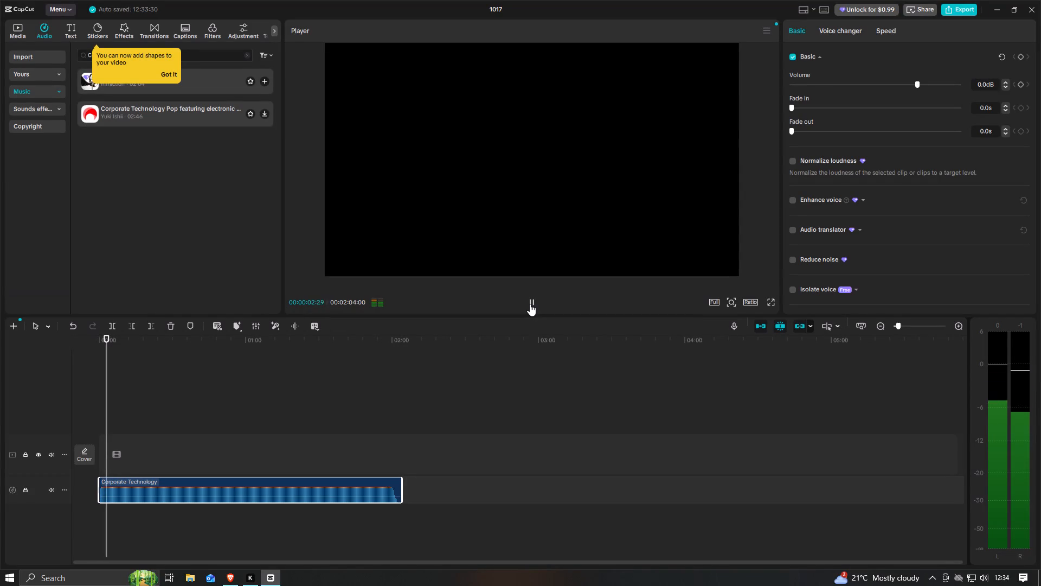
left_click(530, 304)
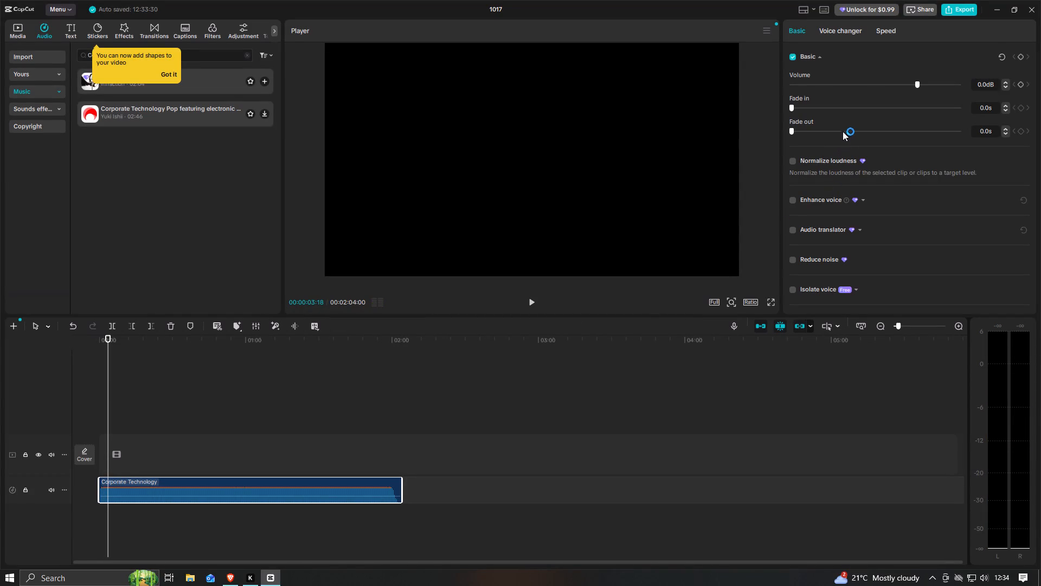
Set the "Corporate Technology" clip's volume to 5.0 dB, its fade-in to 0.3 s and its fade-out to 2.9 s.
left_click(848, 34)
left_click(801, 34)
left_click(894, 34)
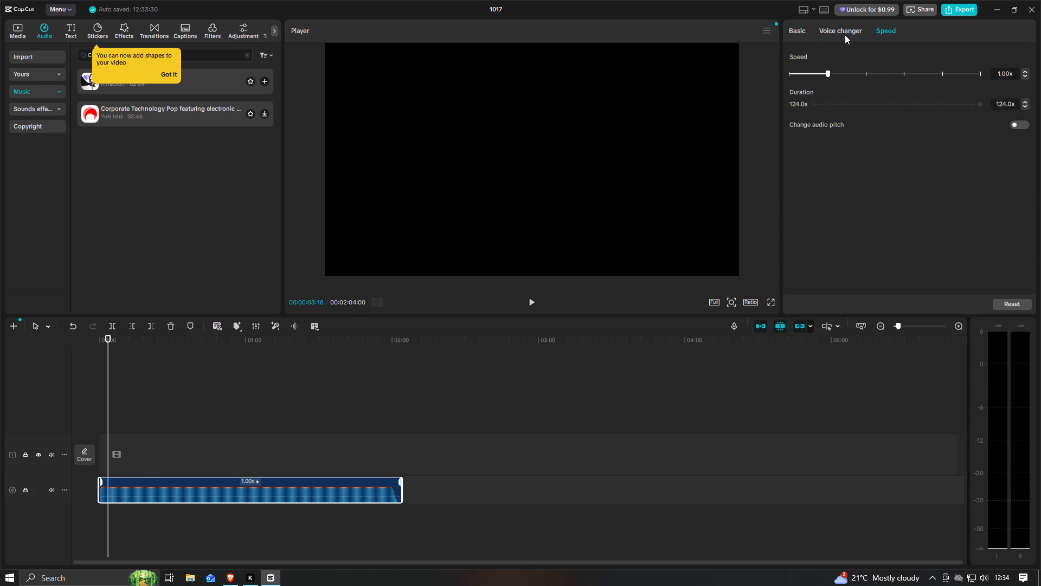
left_click(844, 34)
left_click(808, 36)
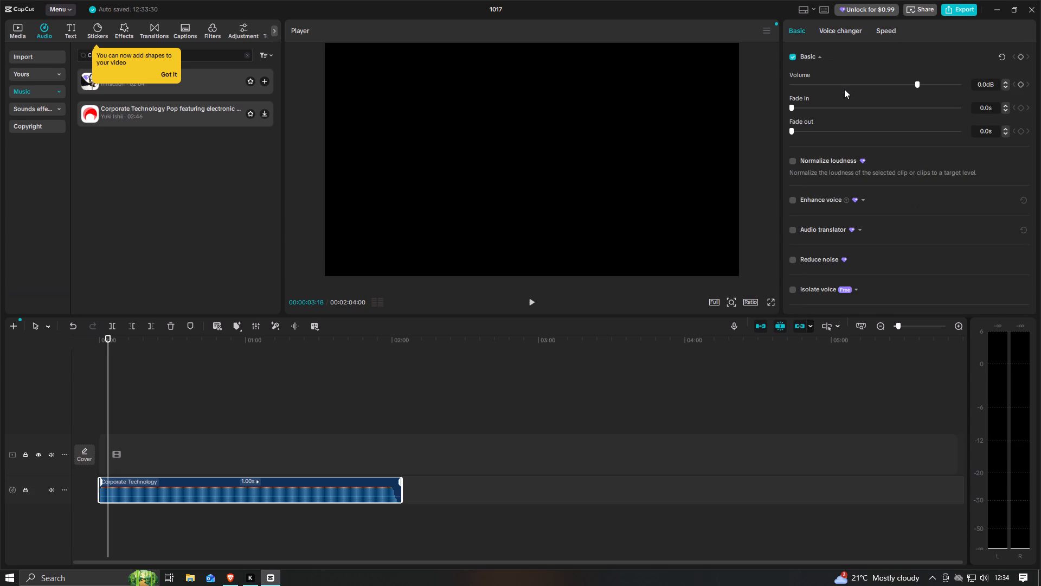
left_click_drag(917, 82, 920, 83)
left_click_drag(920, 83, 926, 83)
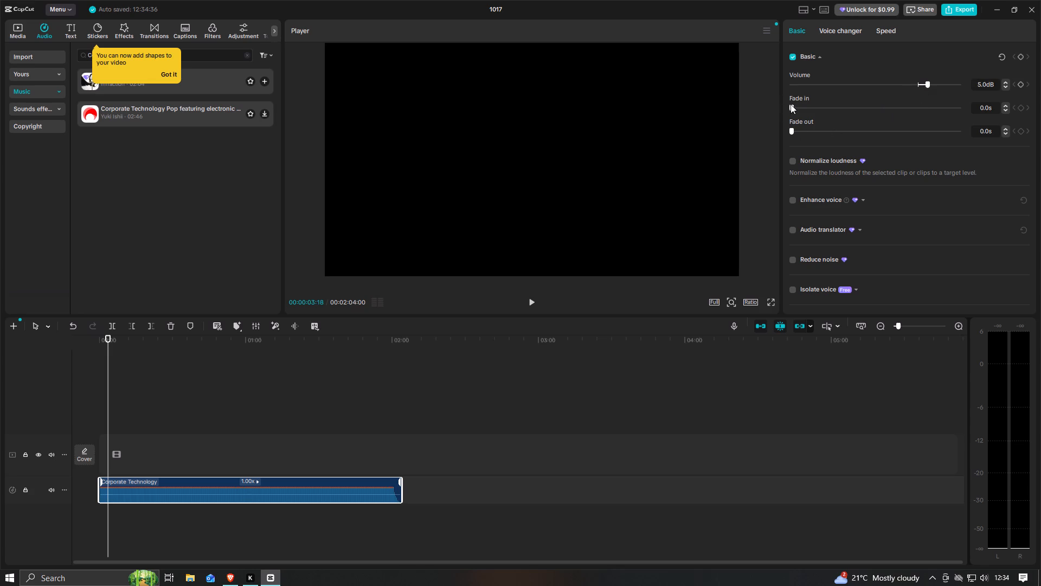
left_click_drag(791, 105, 796, 106)
left_click_drag(791, 131, 835, 131)
left_click_drag(835, 131, 839, 131)
Examine the remaining basic audio options for the "Corporate Technology" clip.
scroll(887, 241, "down", 1)
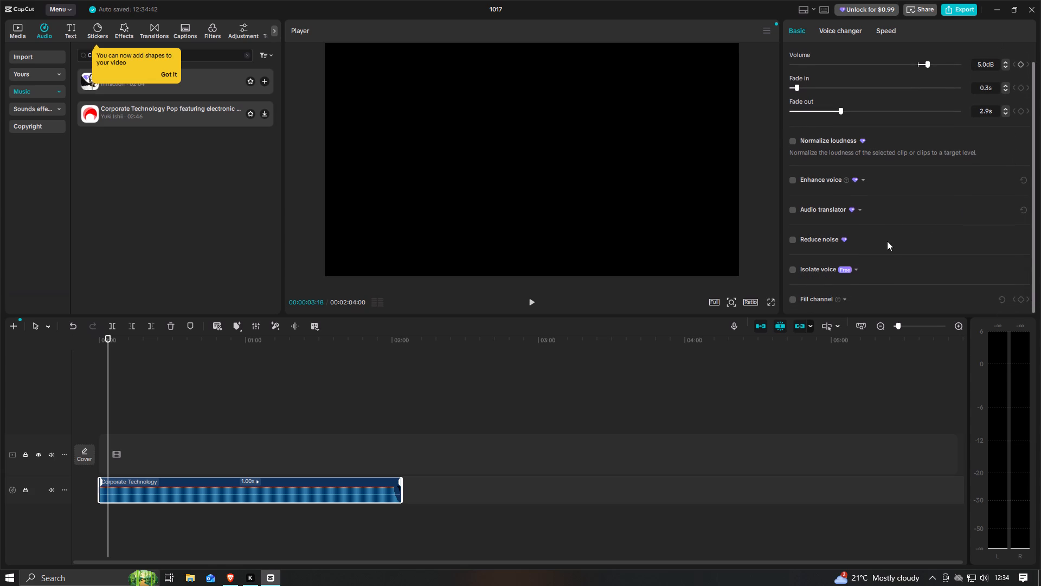
scroll(887, 241, "down", 1)
scroll(886, 239, "up", 3)
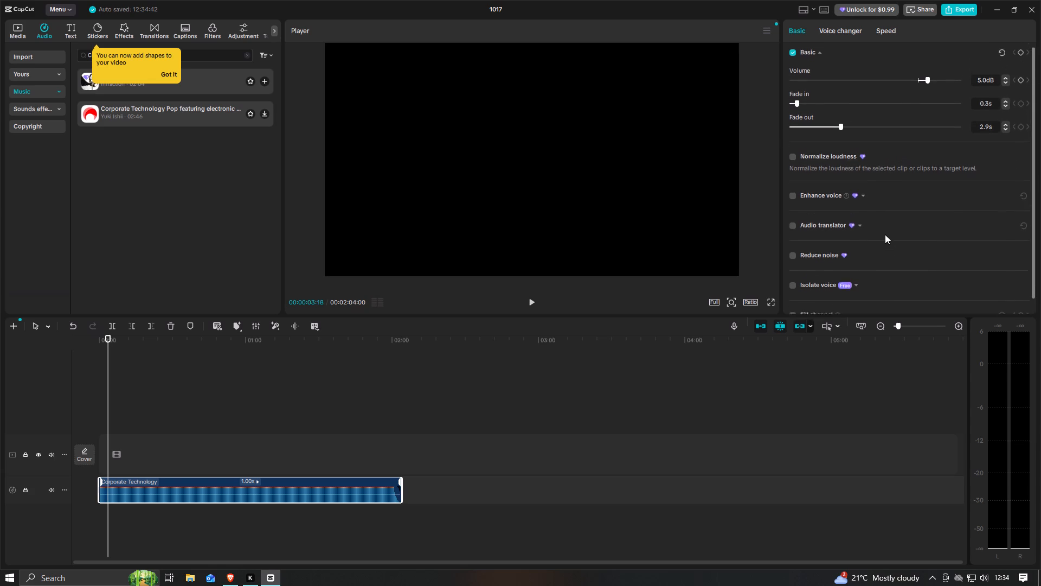
scroll(885, 234, "up", 9)
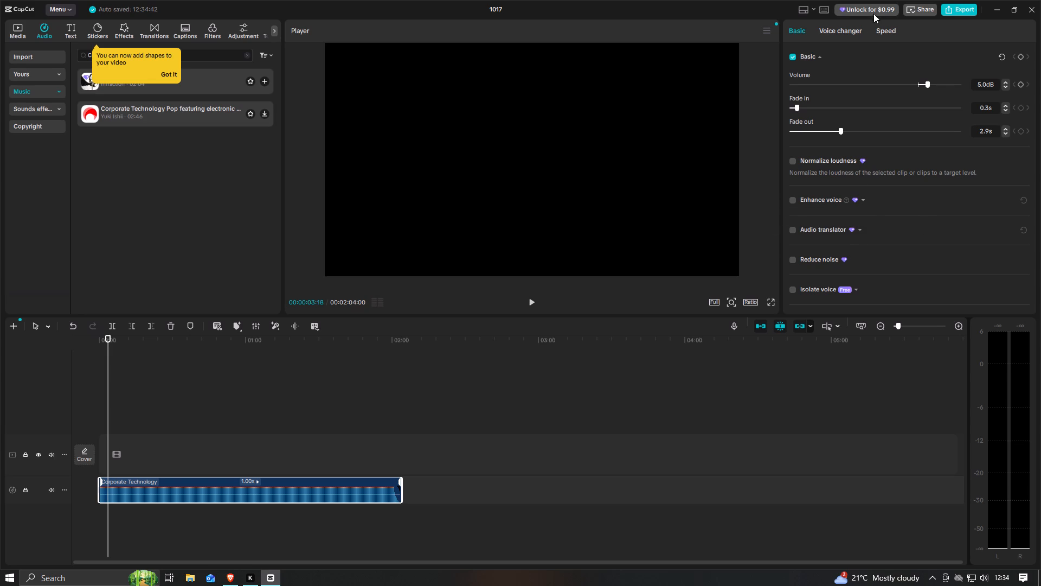
scroll(902, 157, "up", 8)
Show the trending sound effects in the audio library and dismiss the hint about adding shapes.
left_click(209, 205)
left_click(38, 73)
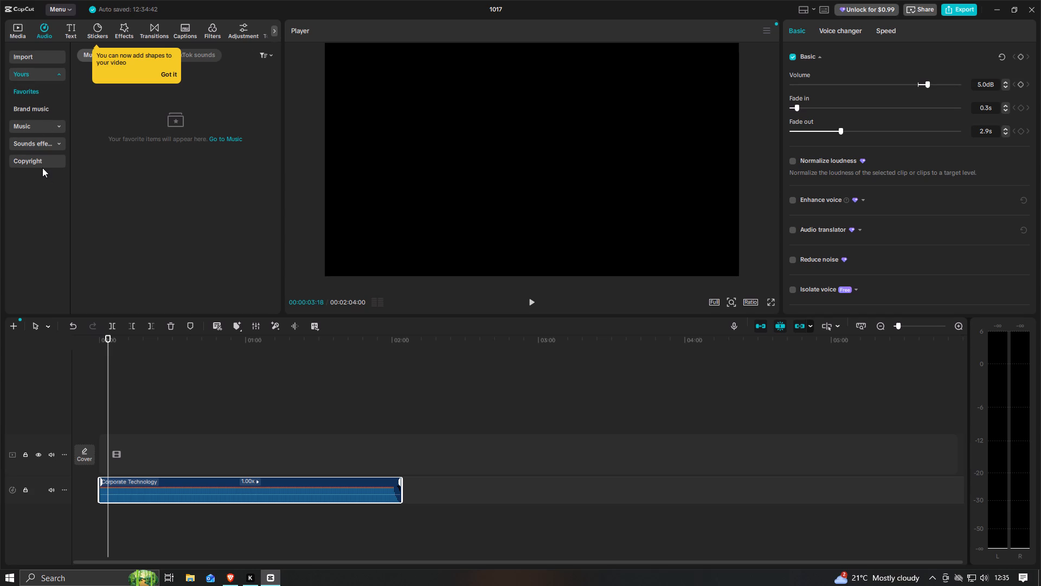
left_click(46, 146)
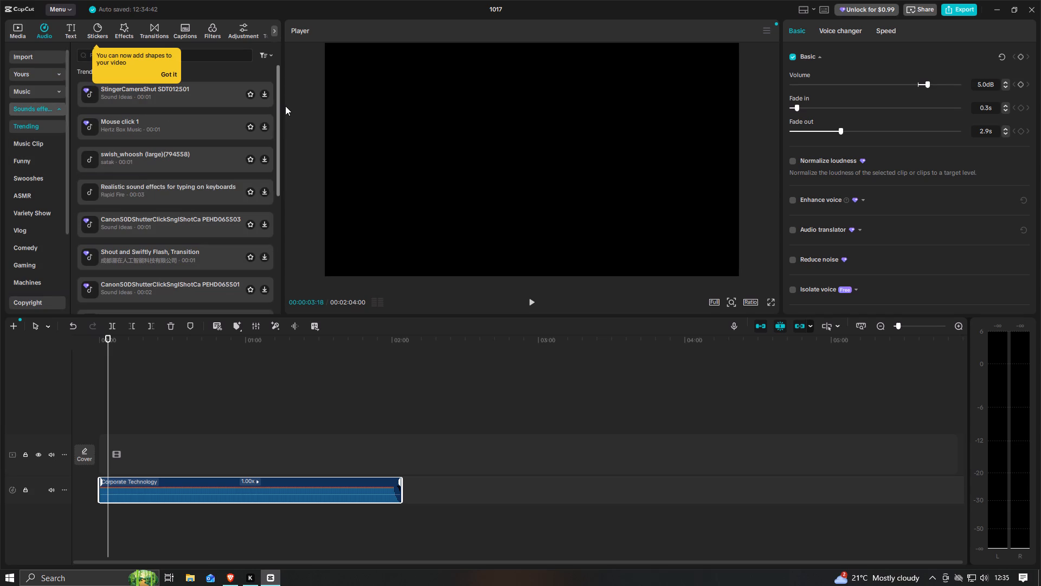
left_click(171, 73)
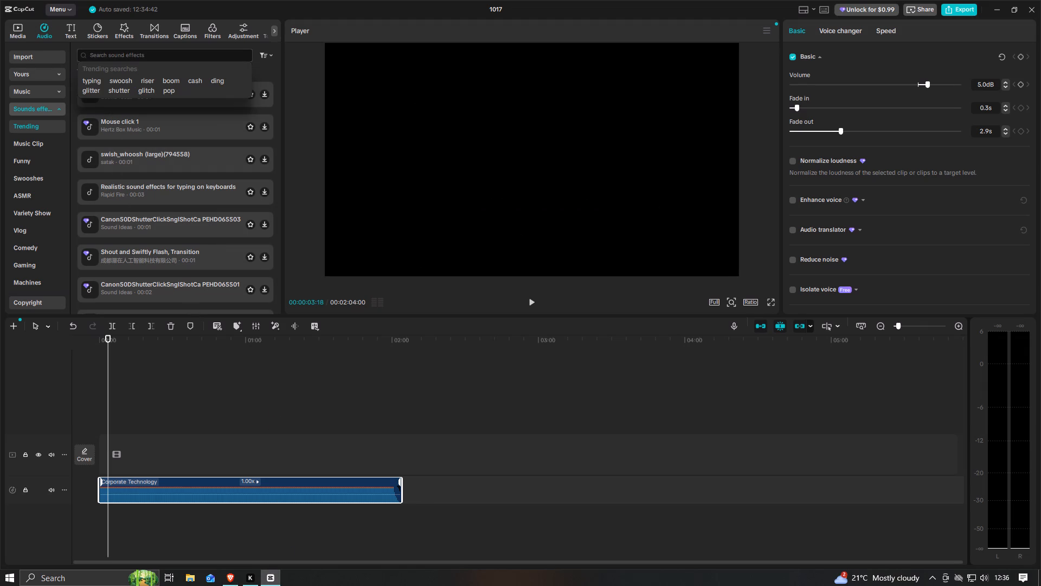
type("click")
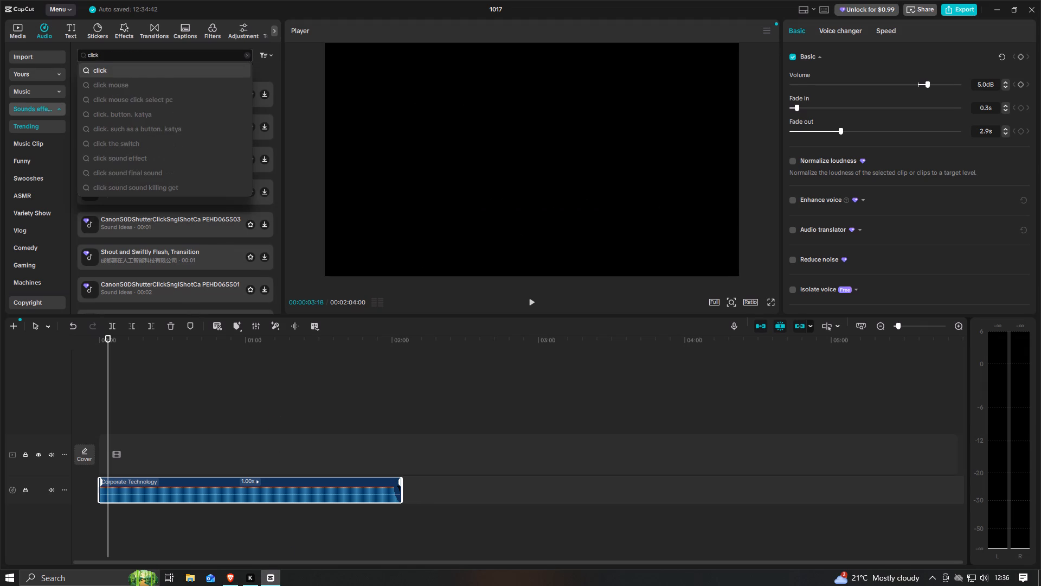
key("Return")
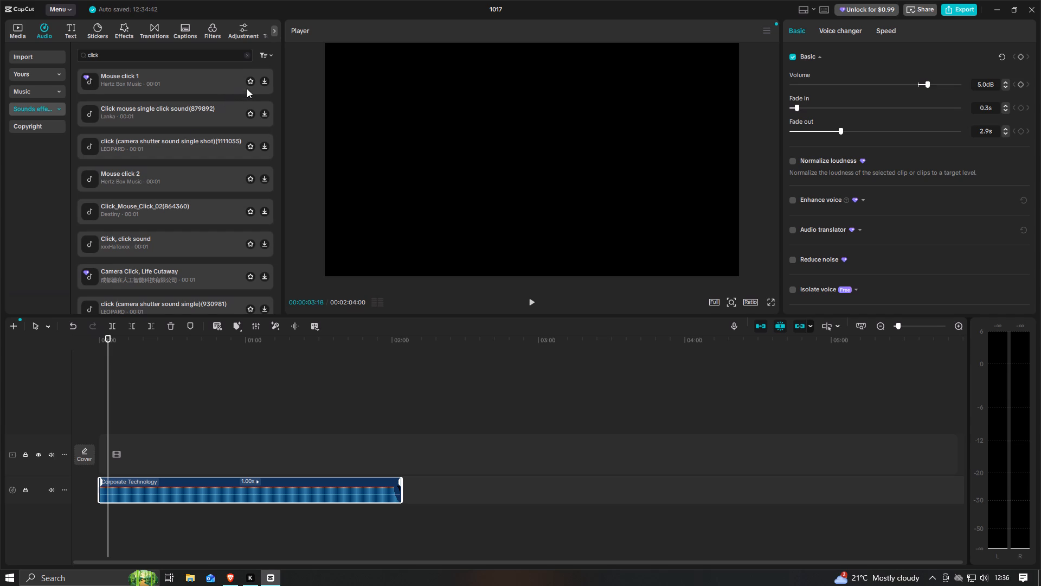
Download the "Mouse click 1" sound effect by Hertz Box Music and preview it.
left_click(264, 81)
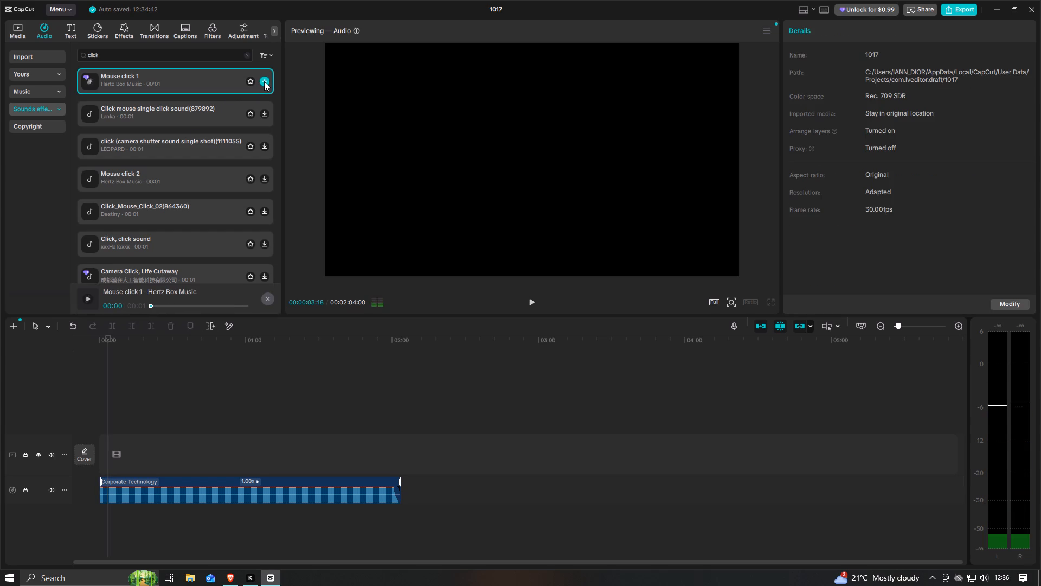
left_click(89, 299)
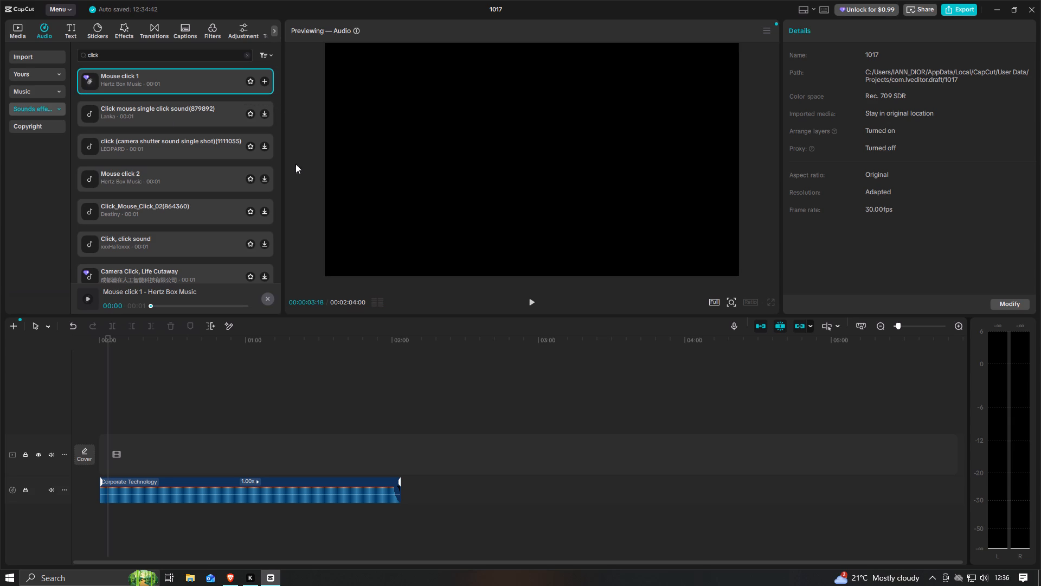
Download and preview Lanka's "Click mouse single click sound(879892)" effect, and add it to the timeline at 00:00:03:18.
left_click(267, 116)
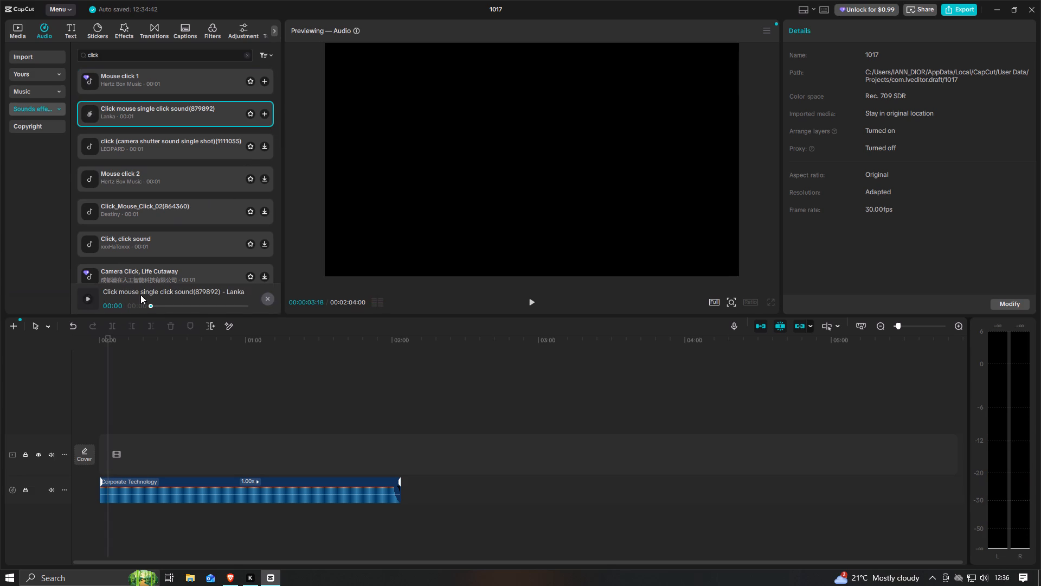
left_click(85, 297)
left_click(265, 111)
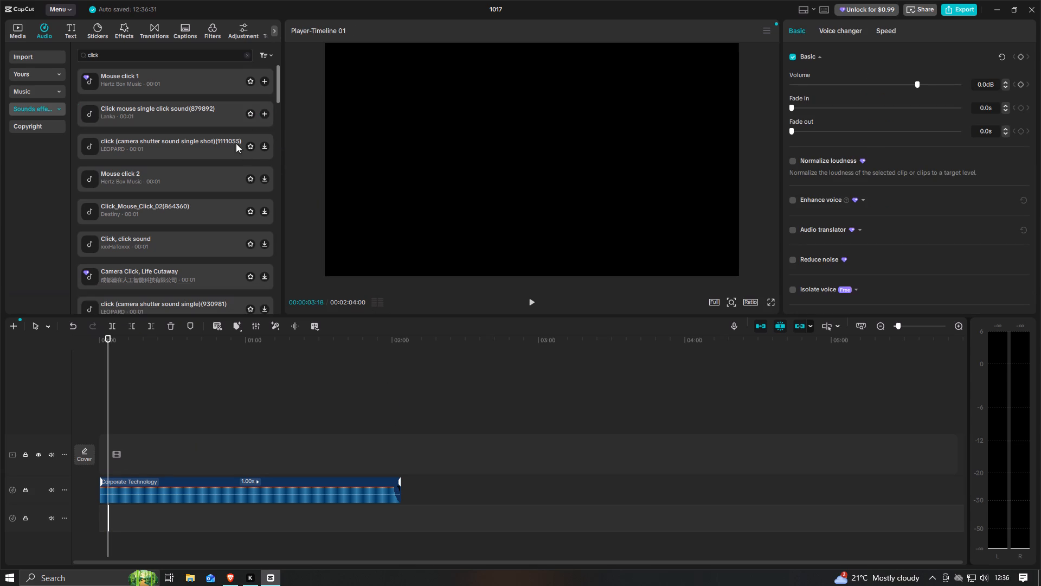
Add two more copies of Lanka's "Click mouse single click sound(879892)" effect to the timeline at 00:00:03:18.
left_click(265, 114)
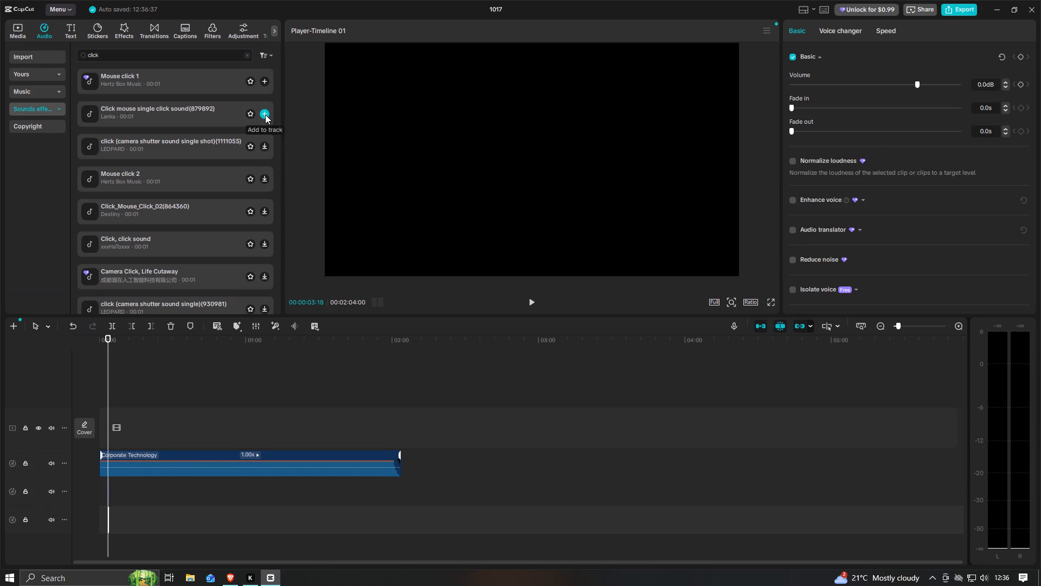
left_click(265, 114)
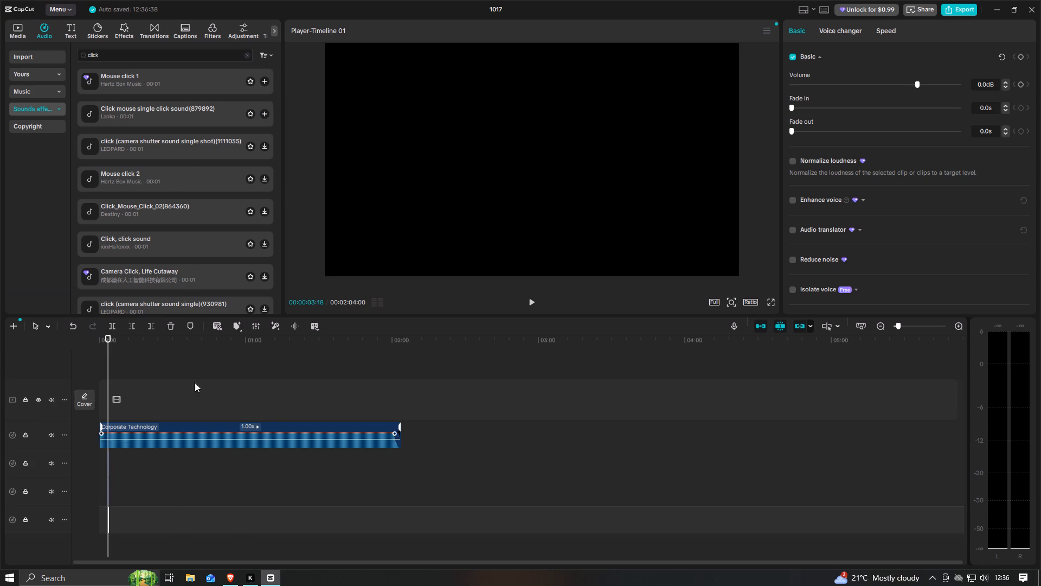
Search the sound effects for "whoosh", download satak's "swish_whoosh (large)(794558)", and add it to the timeline at 00:00:03:18.
left_click(216, 59)
left_click_drag(216, 59, 54, 54)
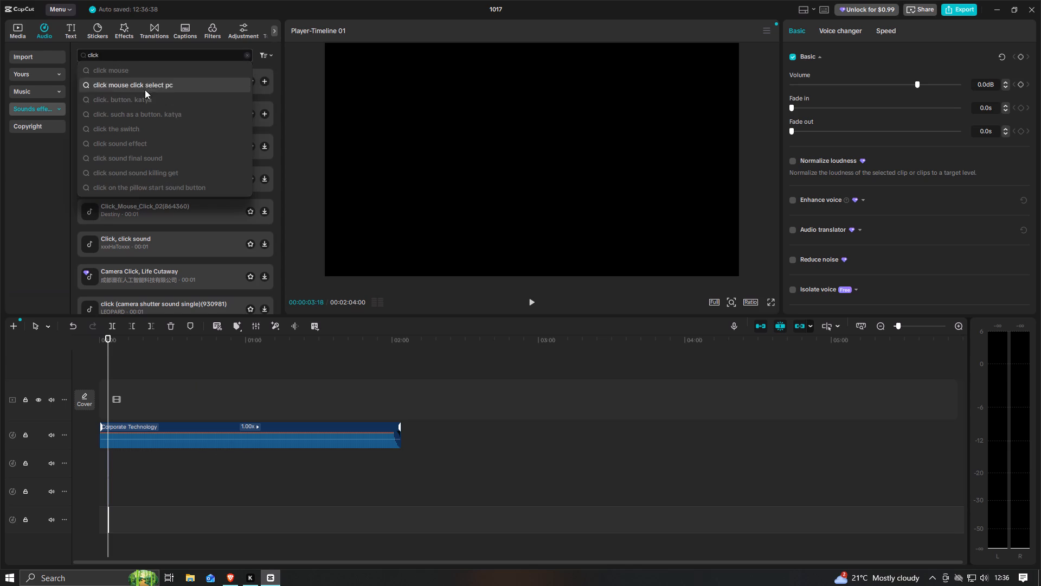
left_click_drag(115, 56, 10, 51)
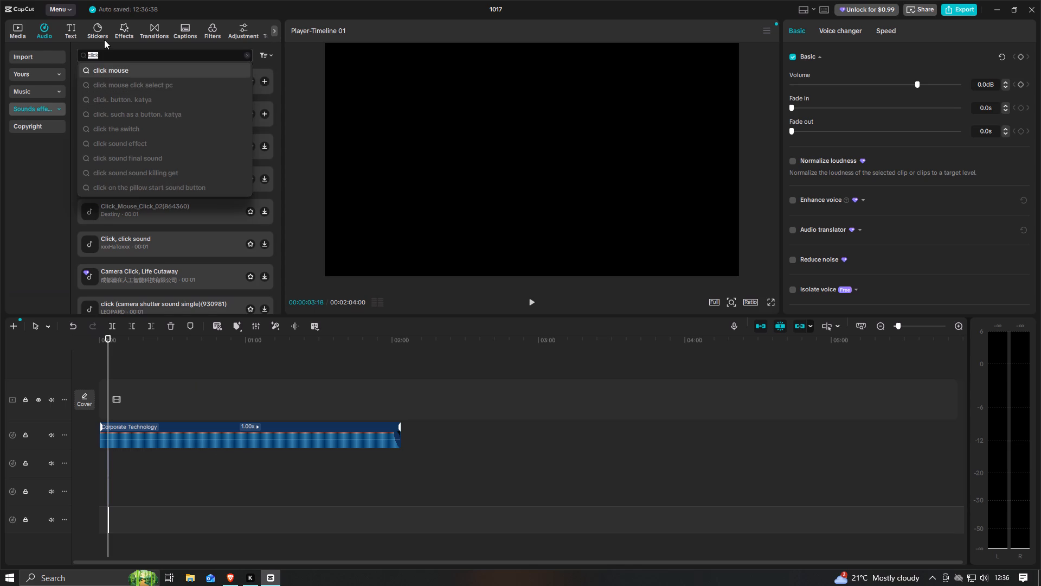
type("whoosh")
key("Return")
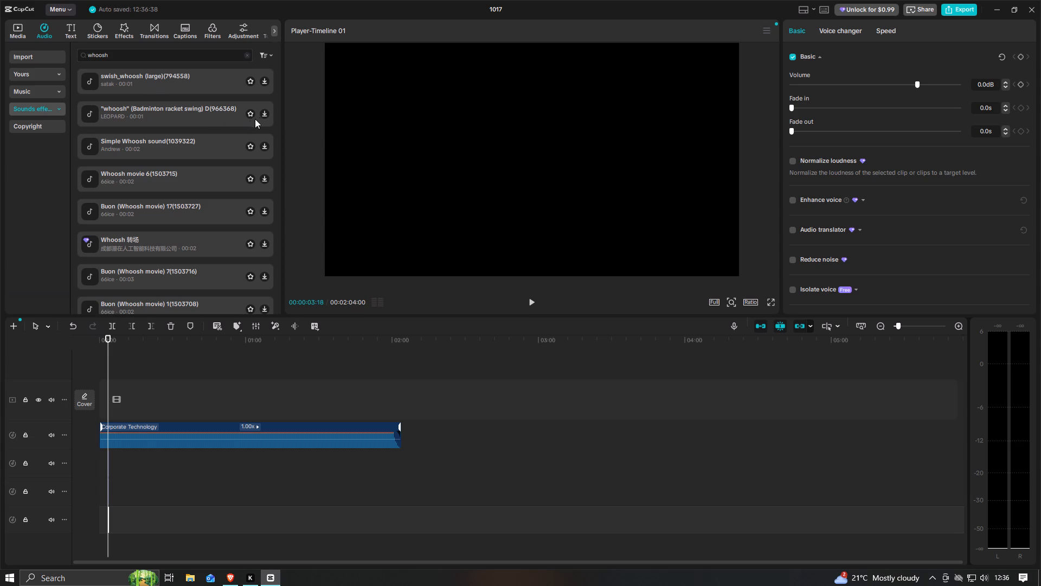
left_click(264, 80)
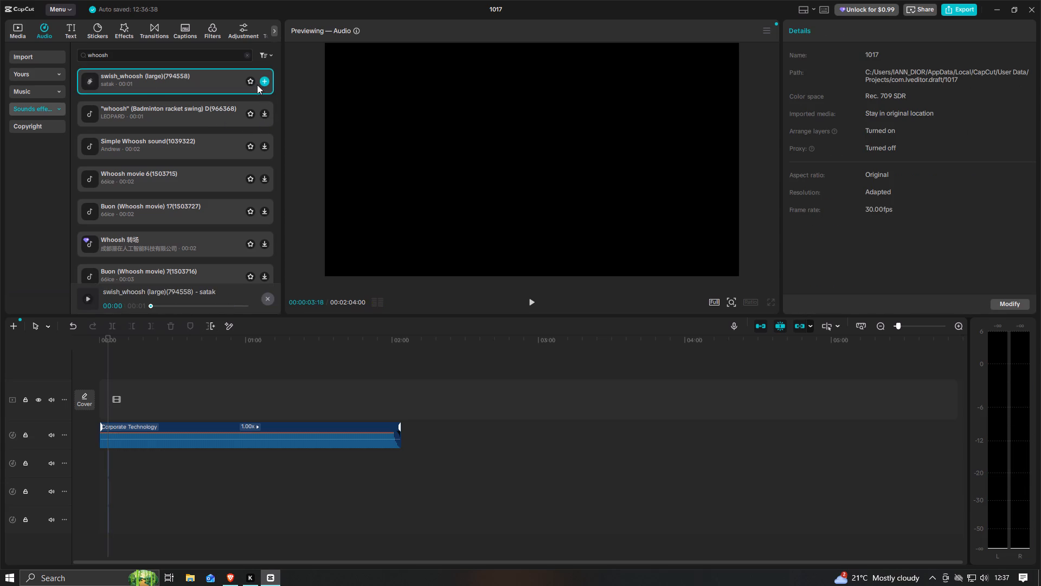
left_click(264, 84)
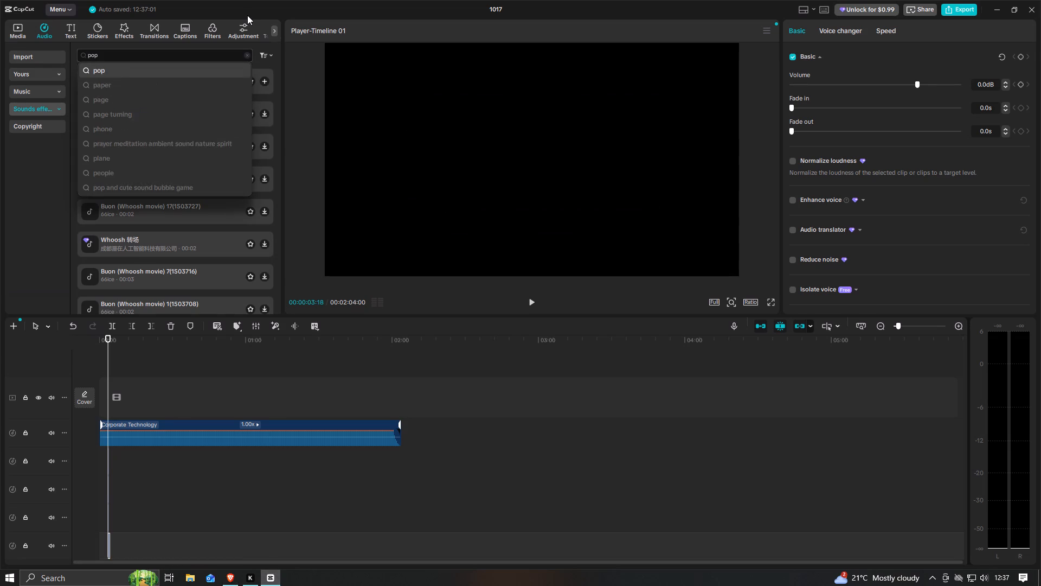
key("space")
type("up")
key("Return")
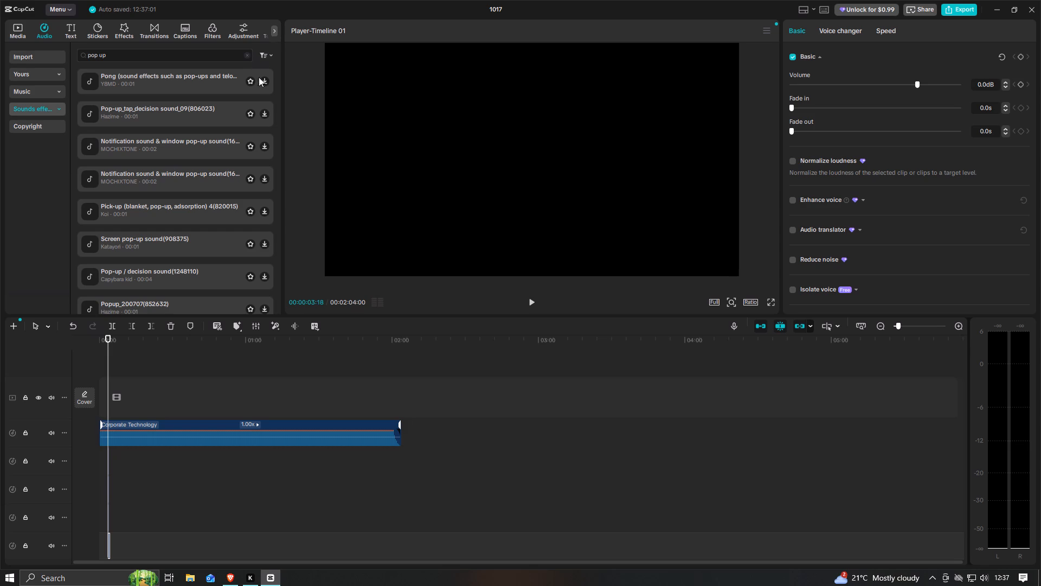
left_click(263, 112)
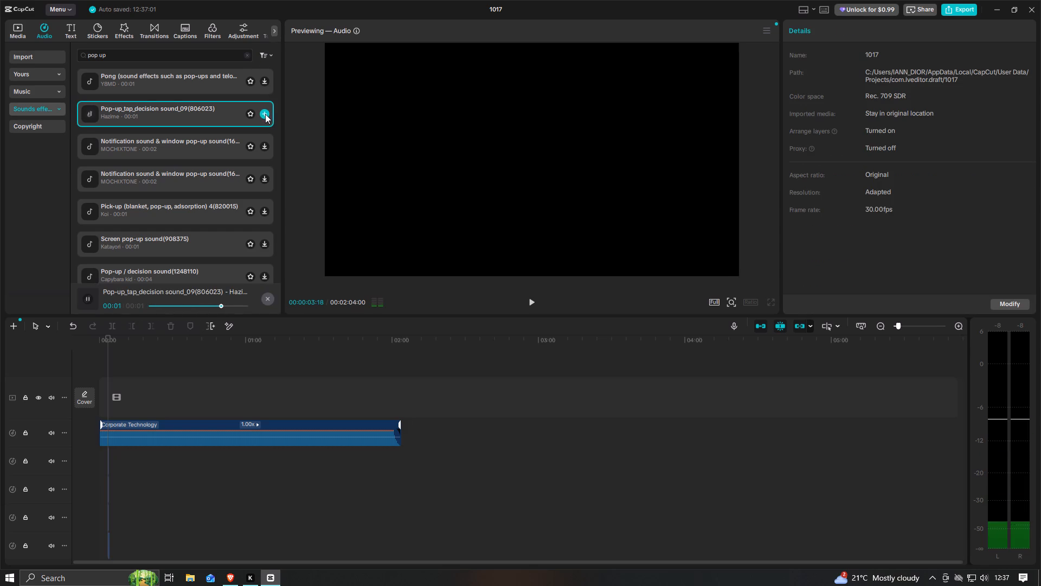
left_click(265, 114)
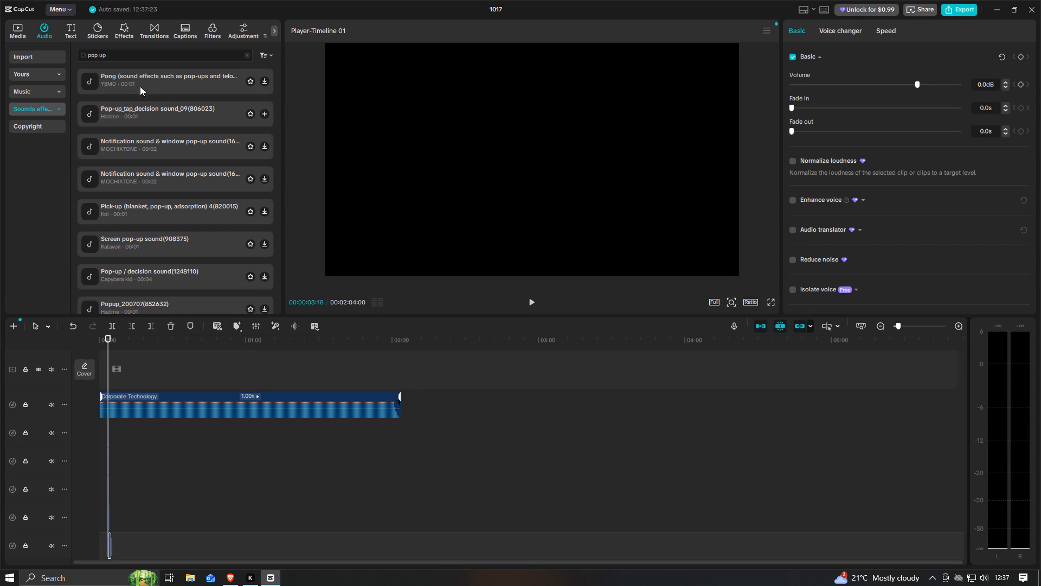
Search the sound effects for "cinematic impact", download Rapid Fire's "Cinematic hit impact! 13", and add it to the timeline at 00:00:03:18.
left_click_drag(129, 58, 49, 56)
type("cinemat")
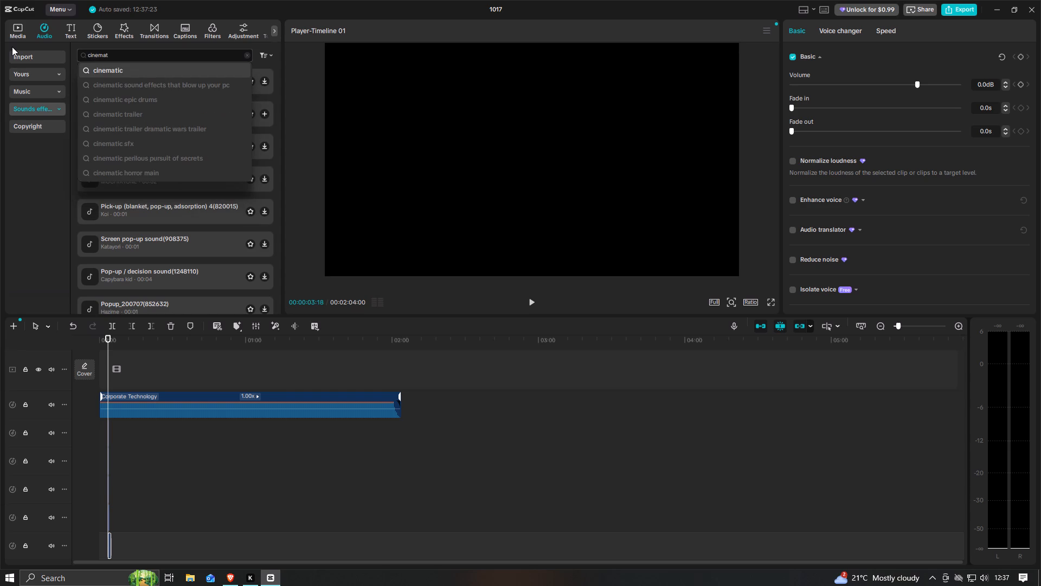
type("ic")
key("space")
type("impact")
key("Return")
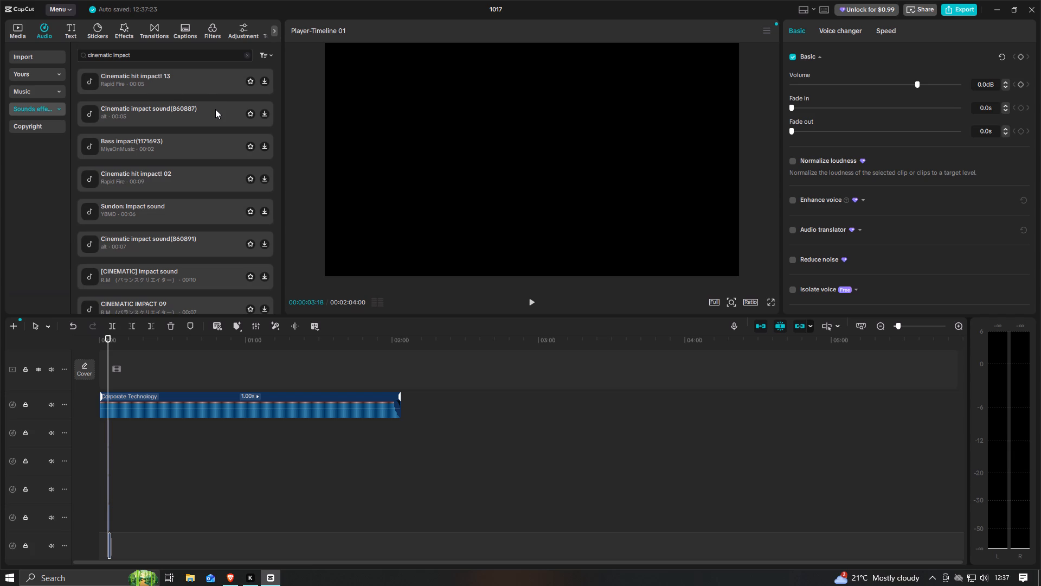
left_click(264, 82)
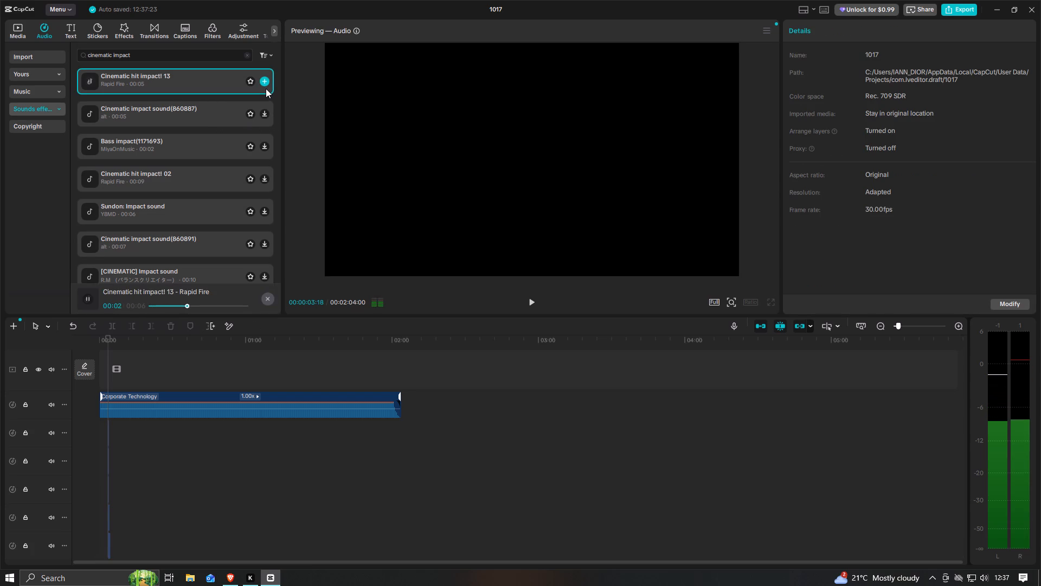
left_click(262, 81)
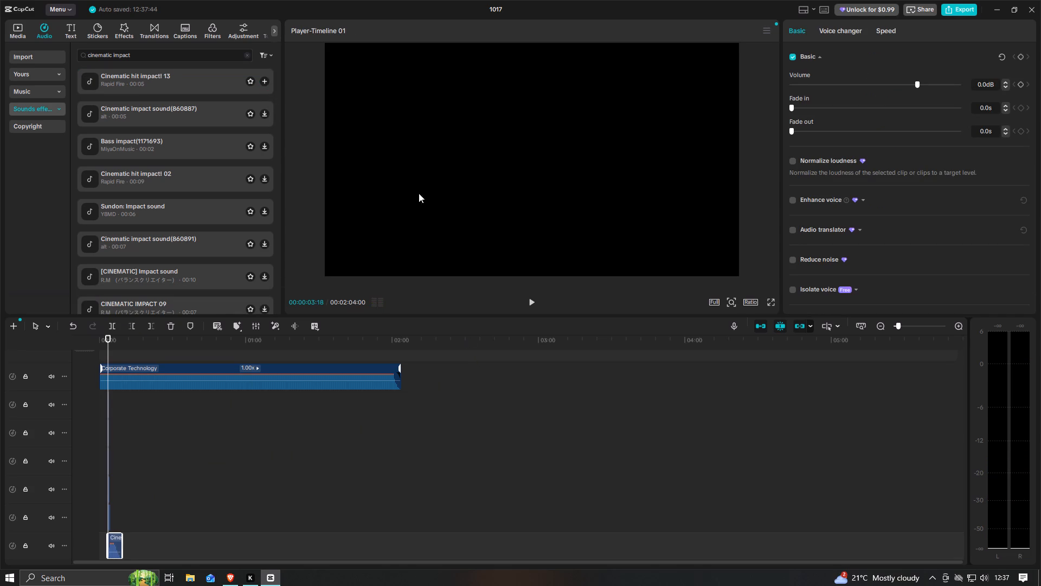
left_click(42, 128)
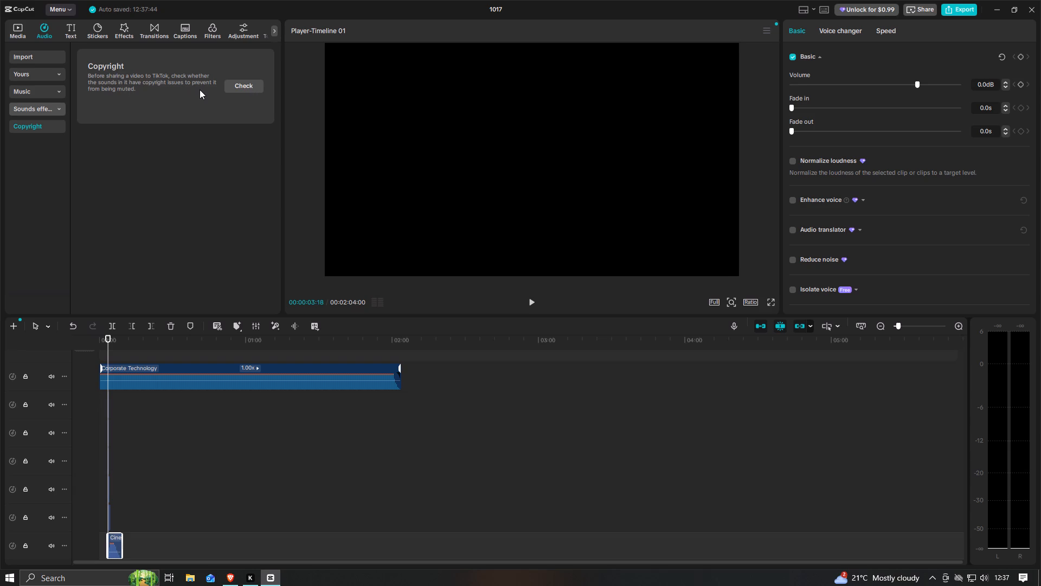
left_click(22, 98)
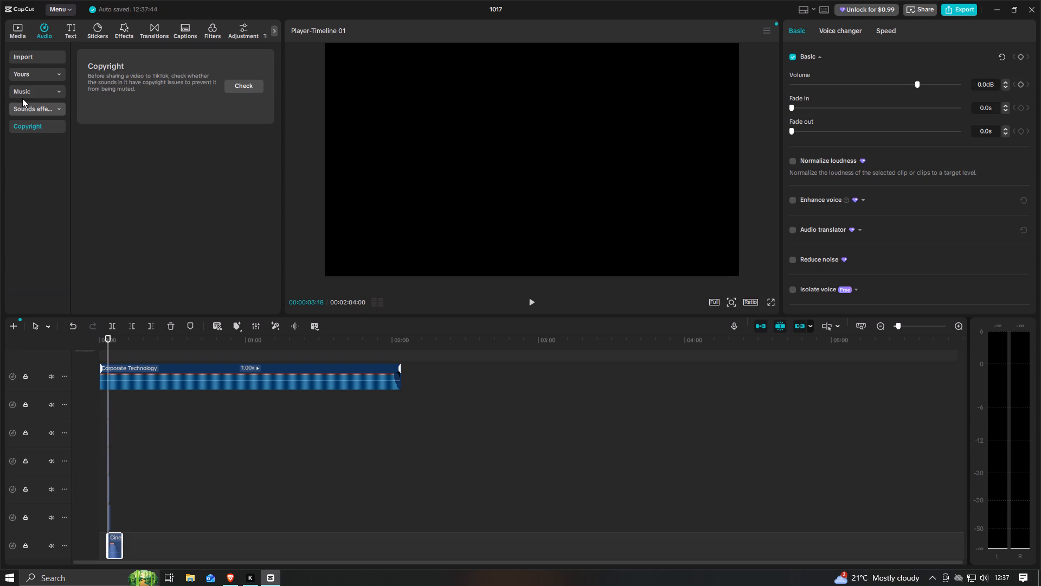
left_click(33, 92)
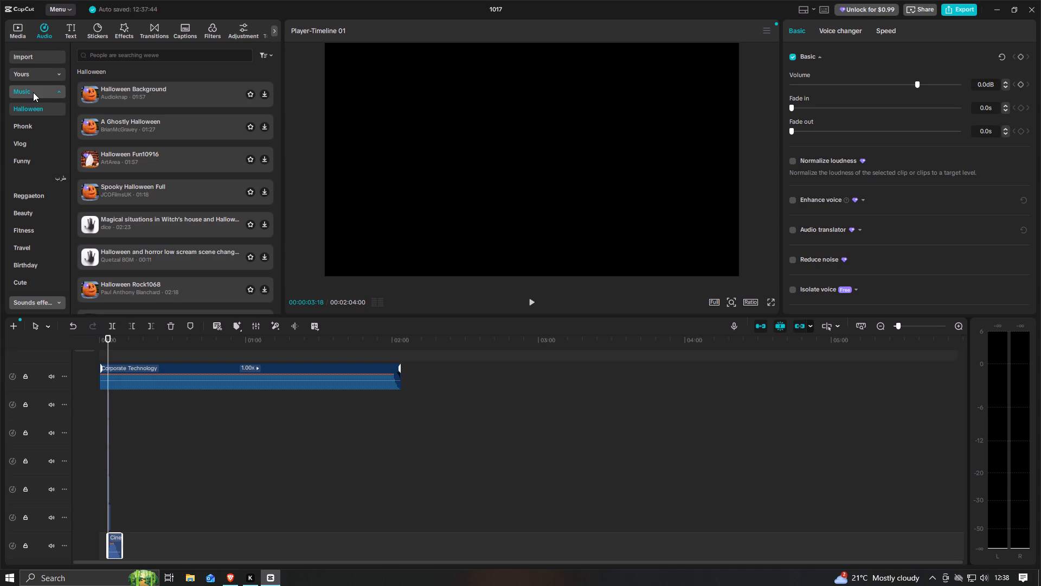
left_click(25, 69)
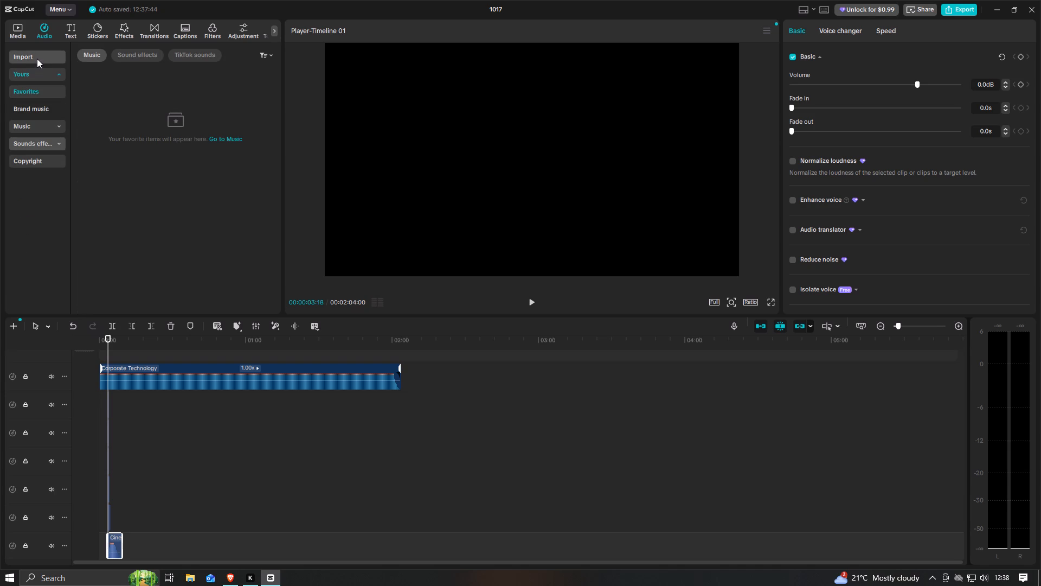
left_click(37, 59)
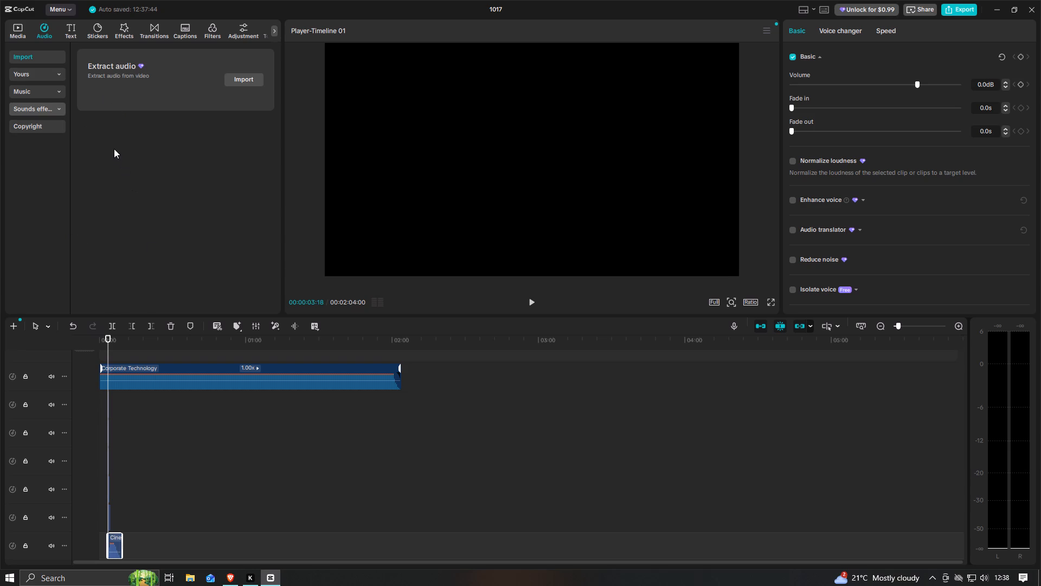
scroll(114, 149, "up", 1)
Open the imported media and preview the website screen recording.
left_click(17, 28)
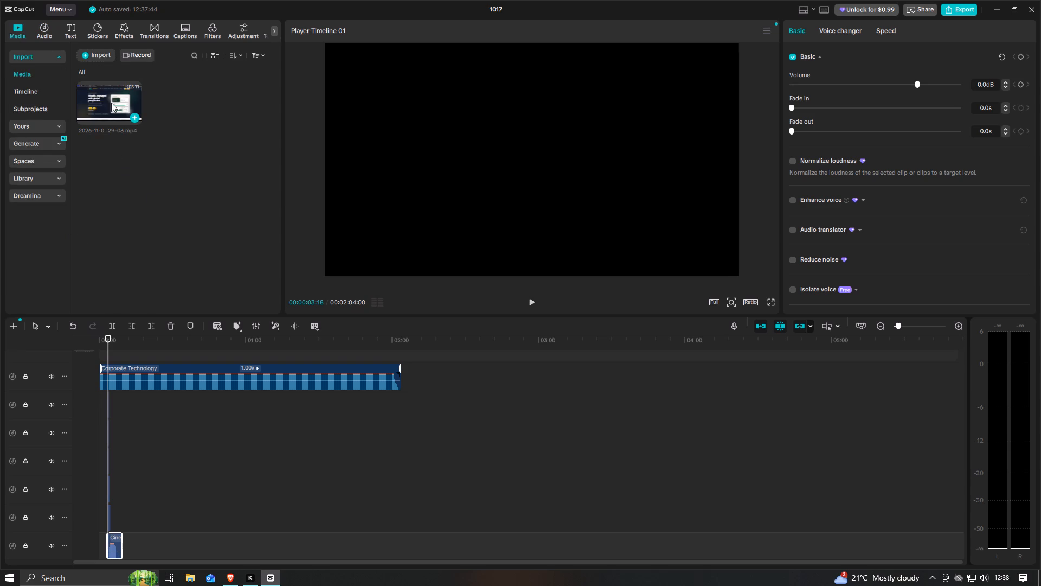
left_click(121, 111)
scroll(287, 476, "down", 1)
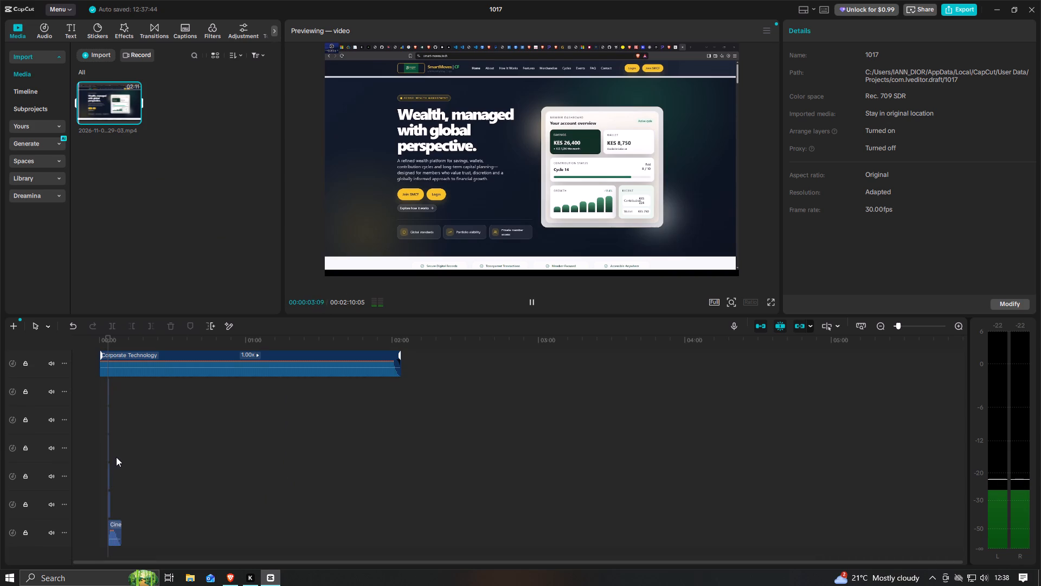
Play the timeline from 00:00:03:18 to hear the added sound effects, pause it, and put the playhead at 00:00:09:09.
left_click(110, 390)
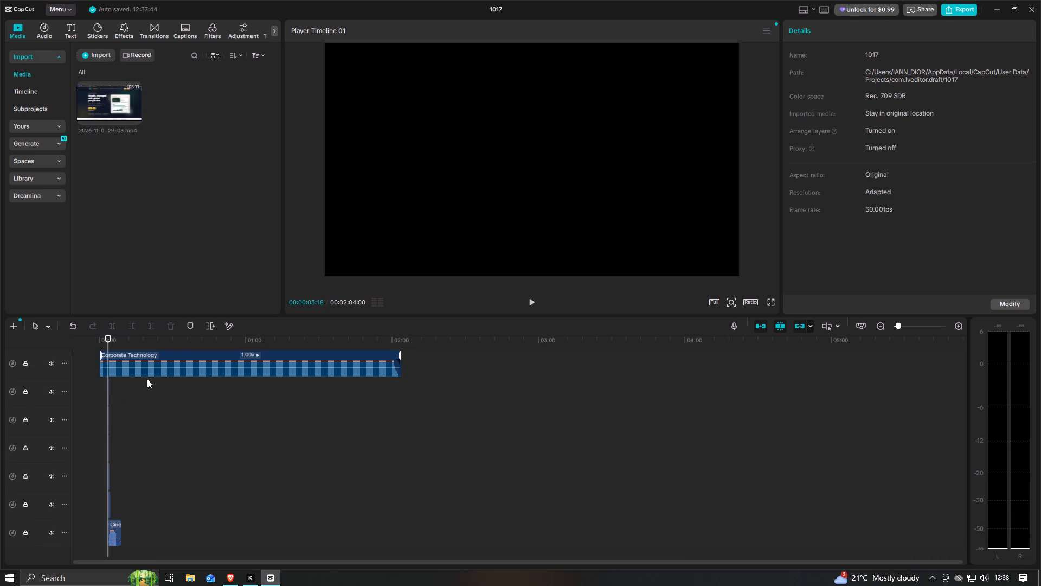
left_click(133, 144)
left_click(474, 195)
left_click(532, 307)
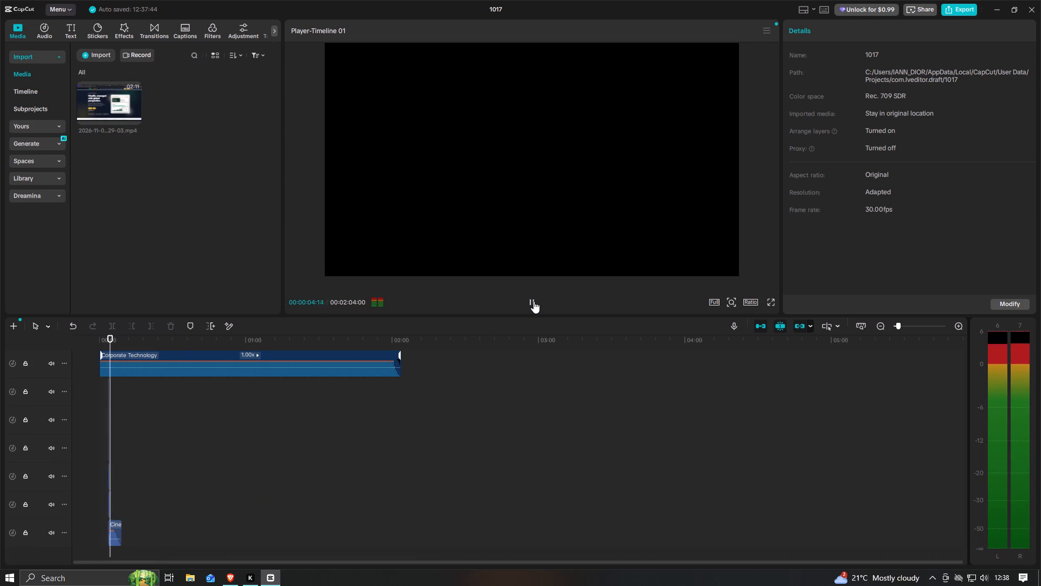
scroll(498, 246, "up", 2)
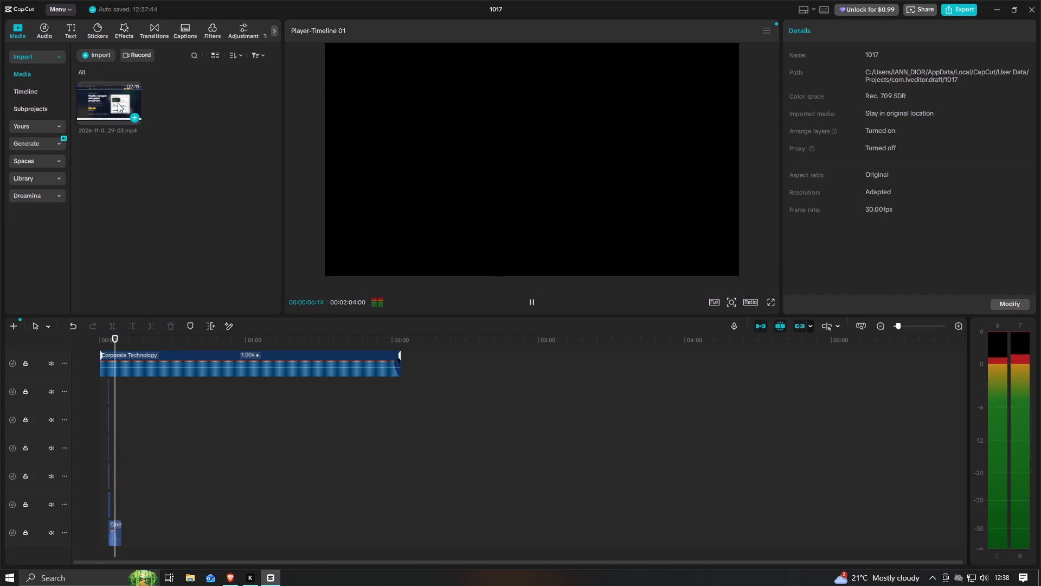
left_click(529, 300)
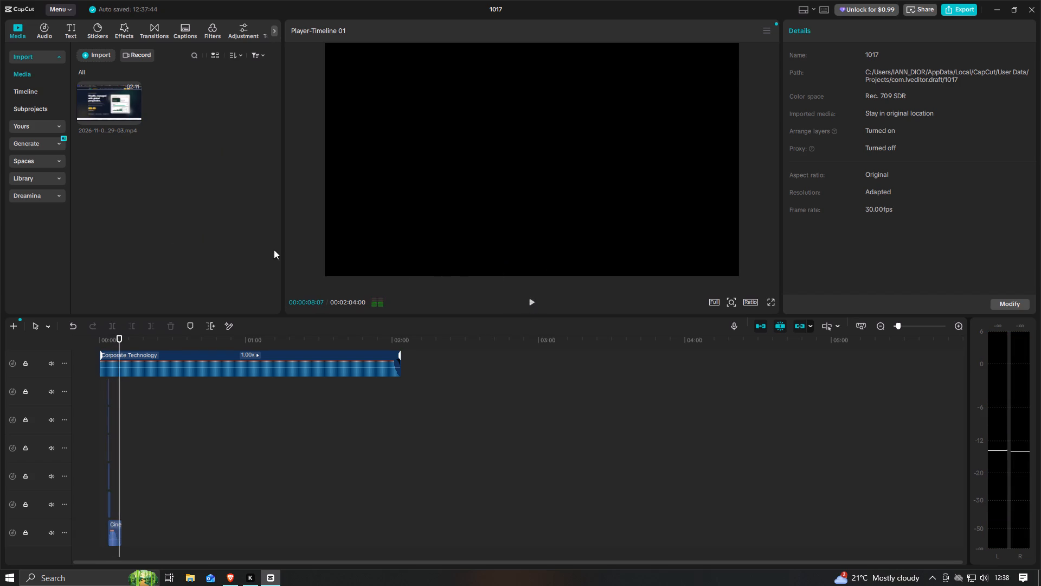
left_click(121, 340)
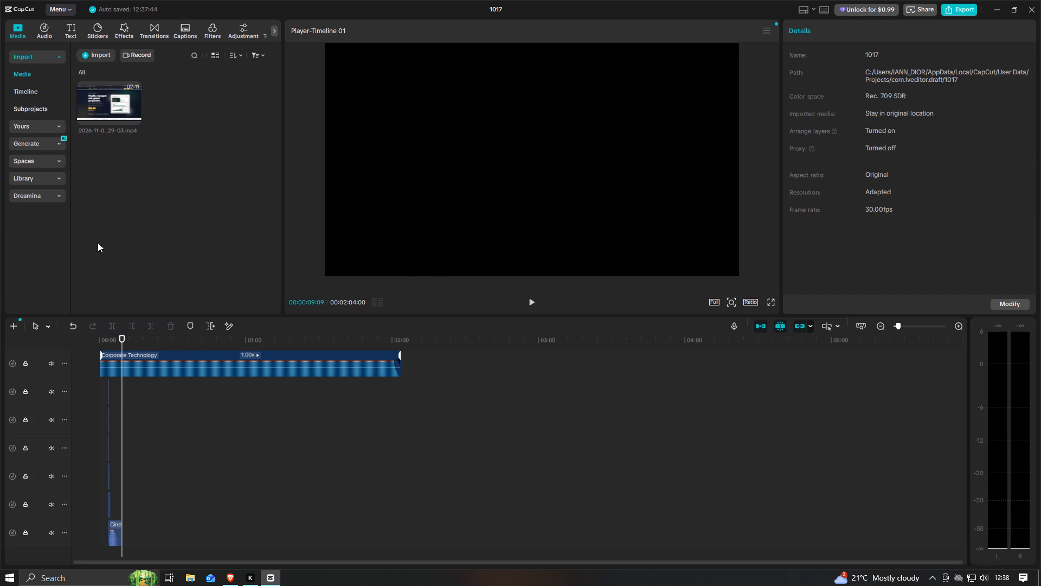
Preview the website screen recording from the imported media again and pause it at 00:00:07:20.
left_click(118, 118)
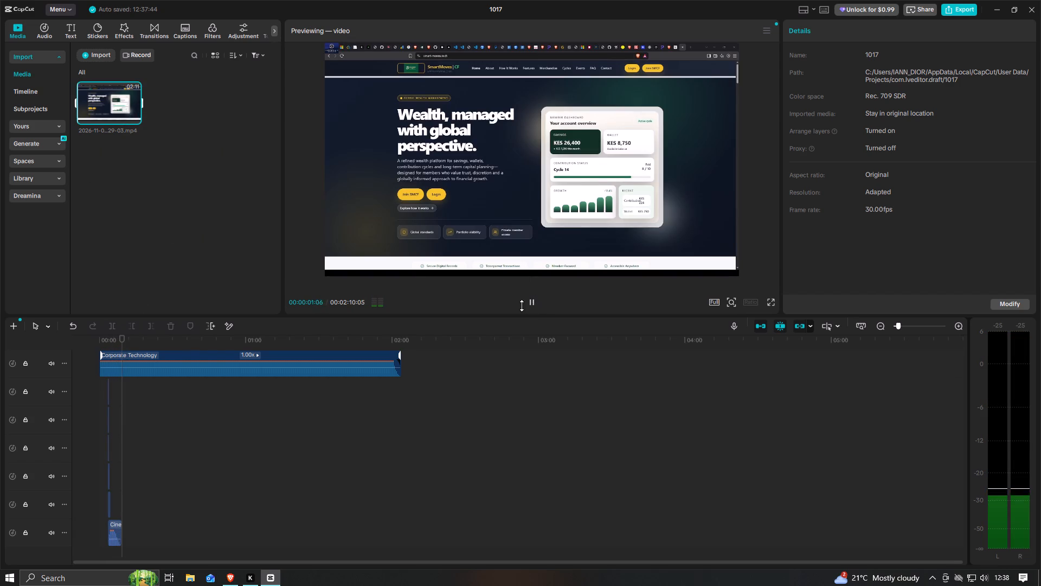
left_click(525, 216)
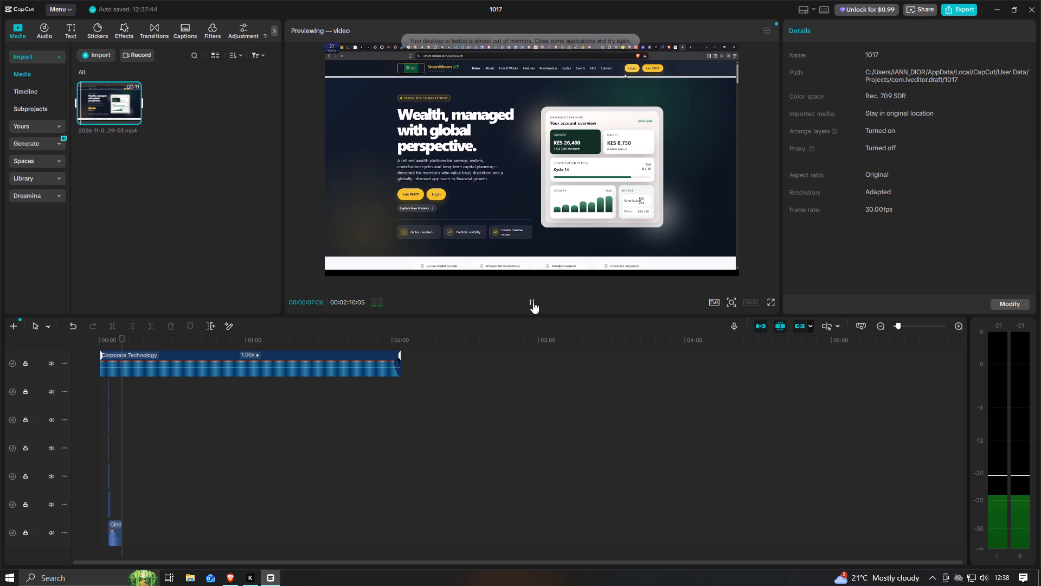
left_click(532, 301)
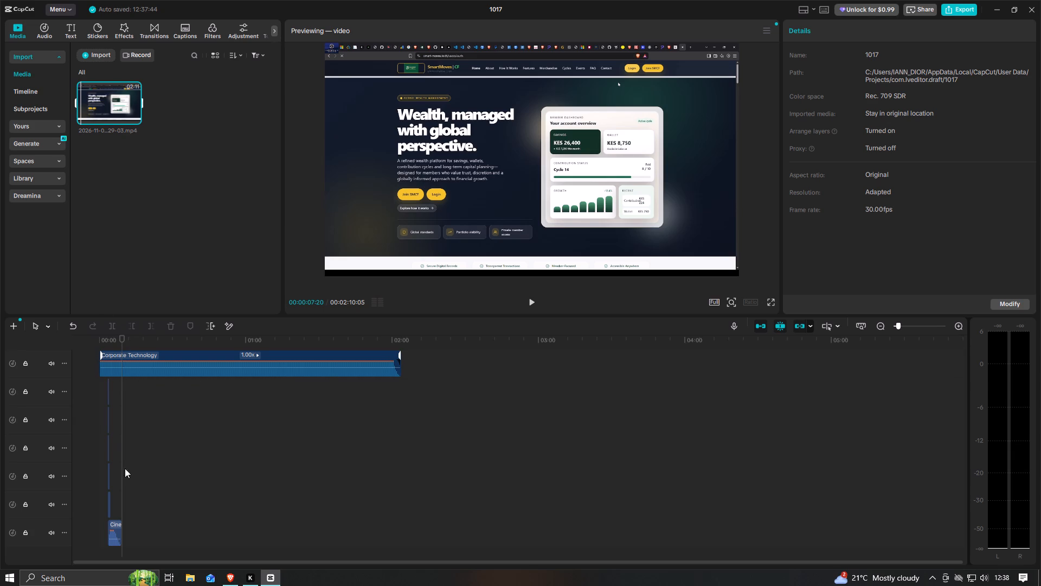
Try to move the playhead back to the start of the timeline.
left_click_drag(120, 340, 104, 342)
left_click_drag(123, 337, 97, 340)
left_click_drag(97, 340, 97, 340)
Resume the preview of the website screen recording briefly and pause it at 00:00:08:15.
left_click(532, 303)
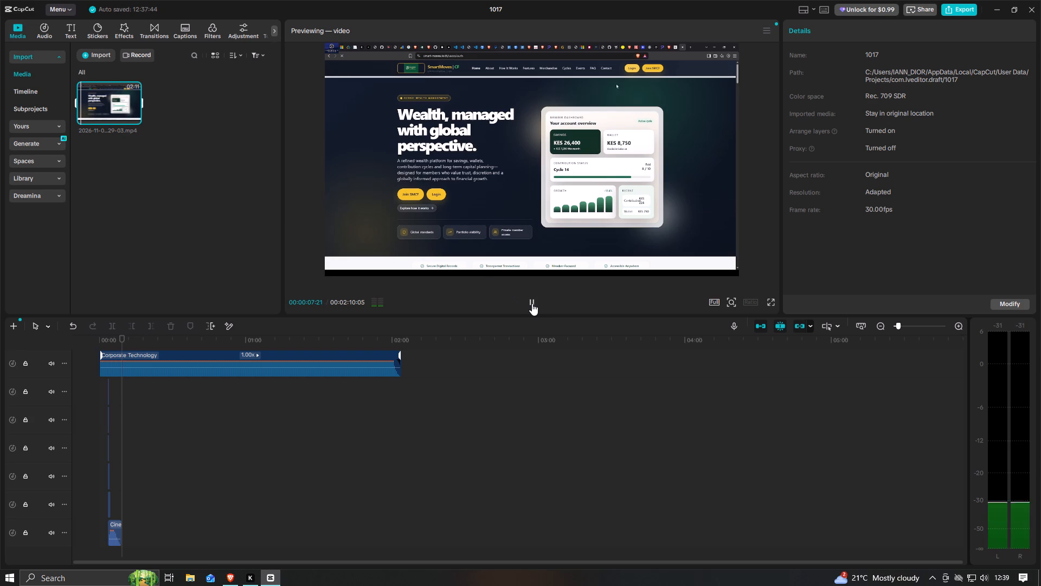
left_click(532, 303)
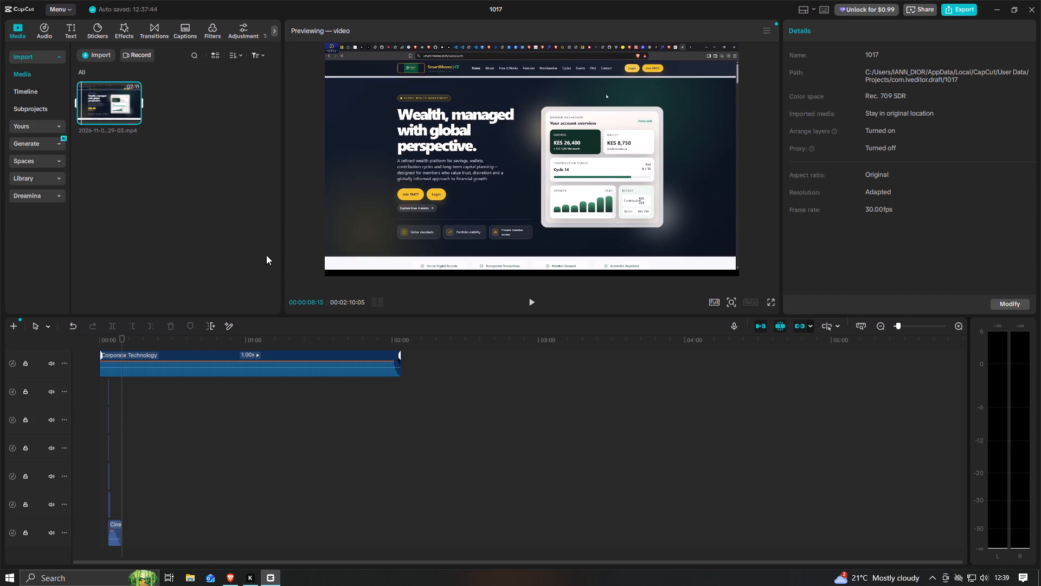
Browse the trending stickers library for stickers suited to the promotional video.
left_click(95, 31)
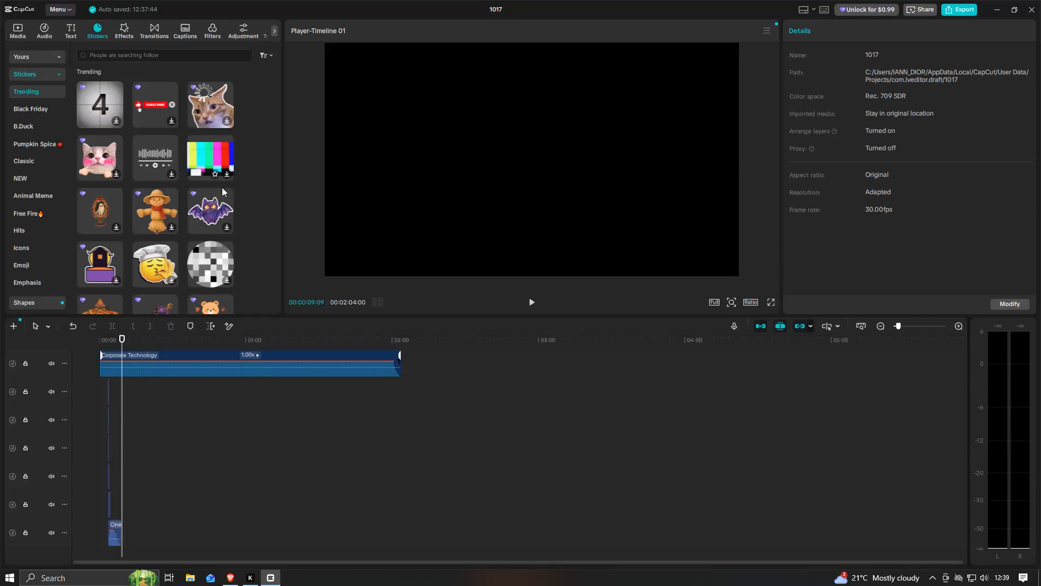
scroll(222, 211, "down", 3)
scroll(215, 228, "up", 7)
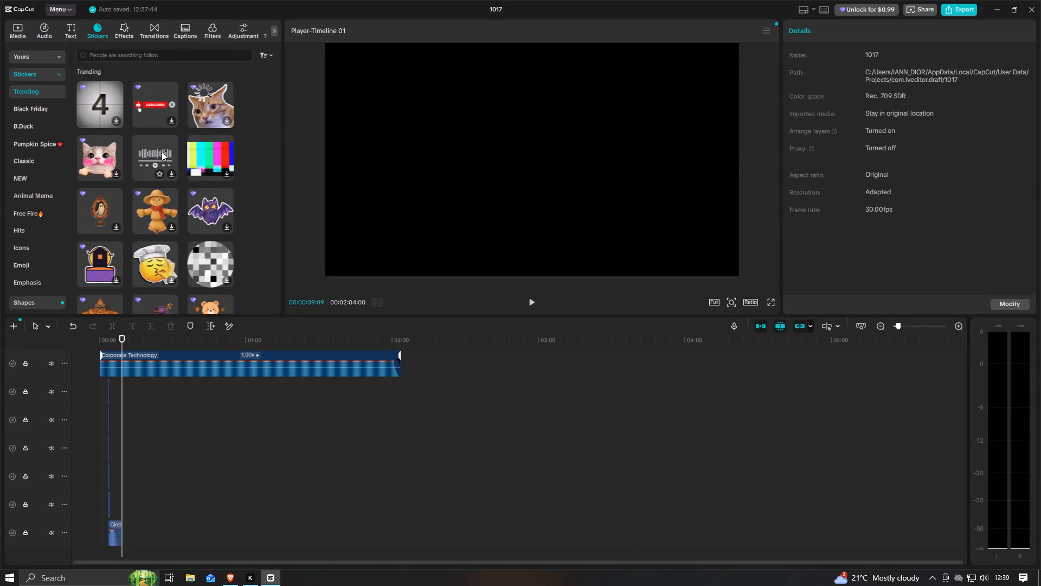
scroll(171, 243, "down", 2)
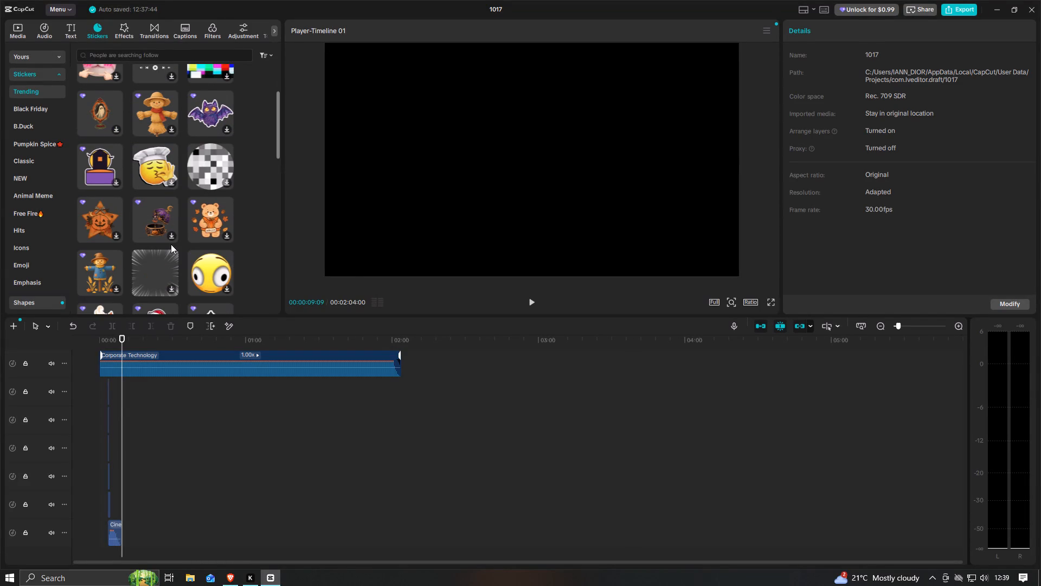
scroll(171, 244, "down", 4)
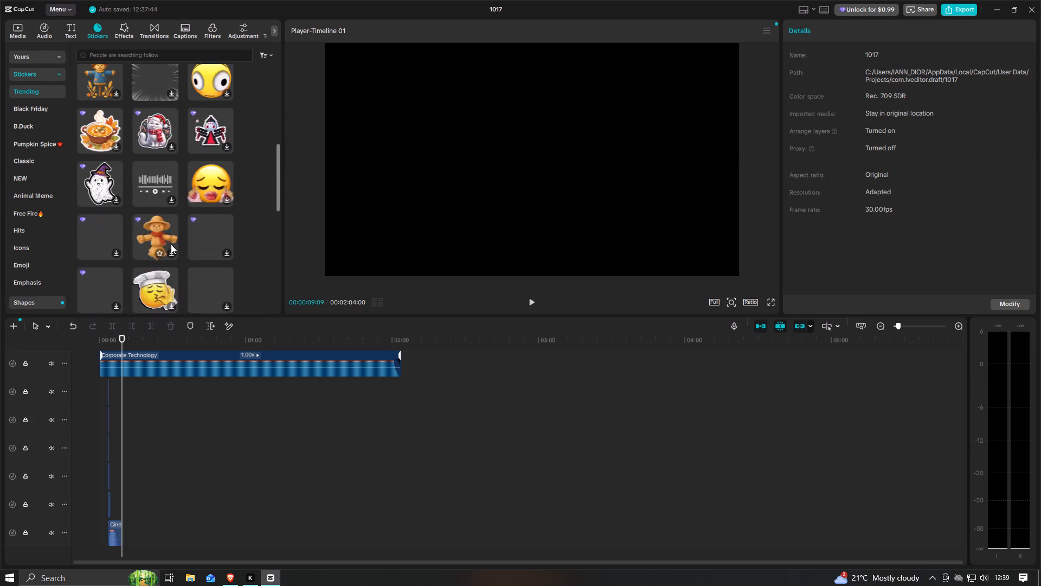
scroll(171, 244, "down", 1)
scroll(171, 244, "up", 9)
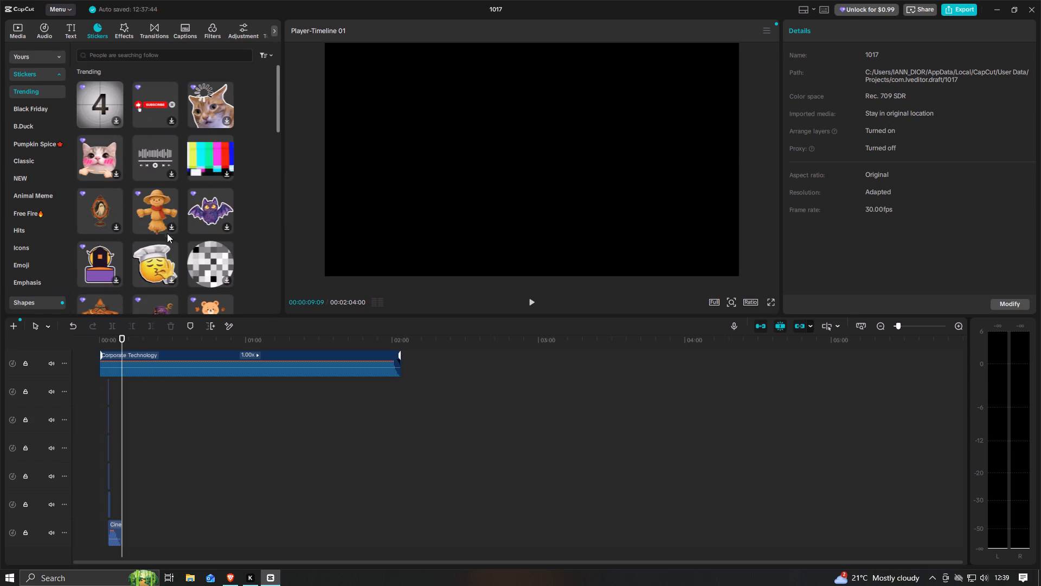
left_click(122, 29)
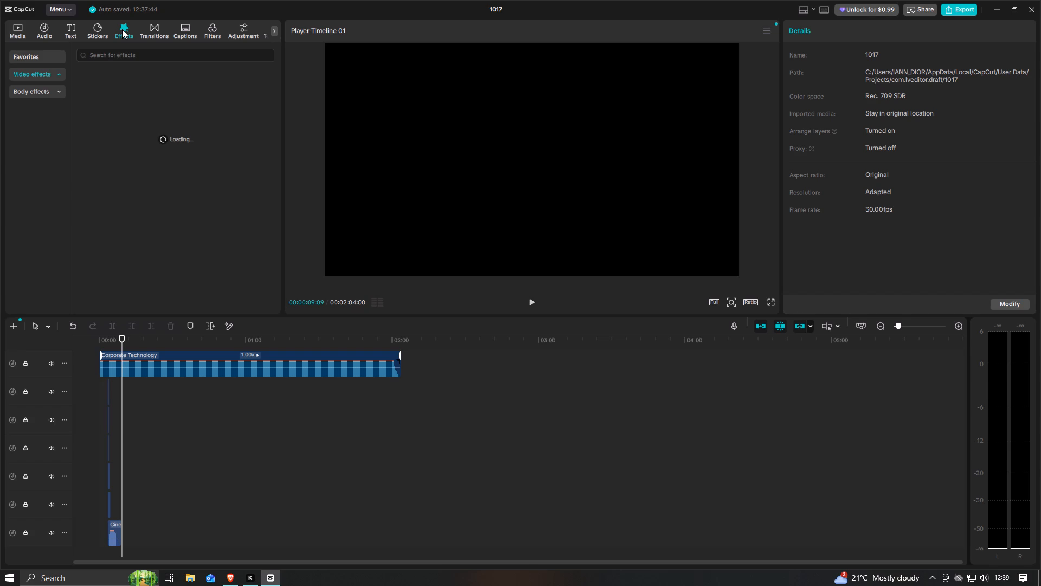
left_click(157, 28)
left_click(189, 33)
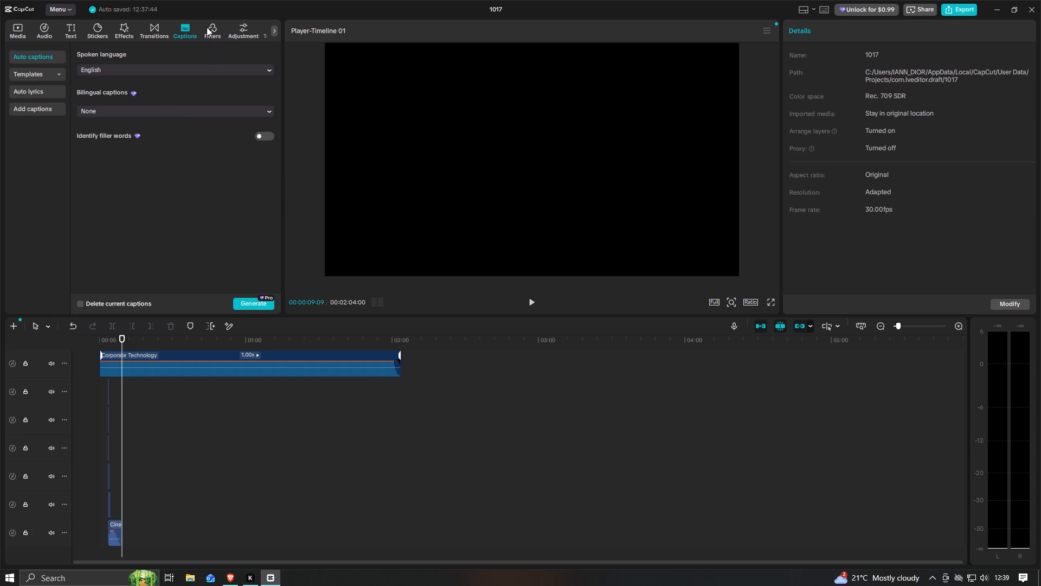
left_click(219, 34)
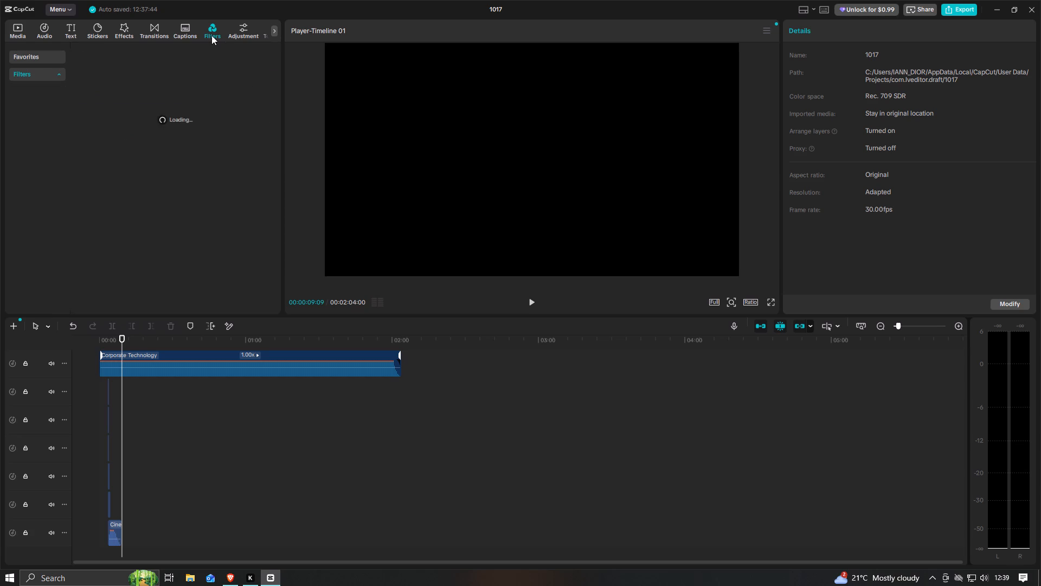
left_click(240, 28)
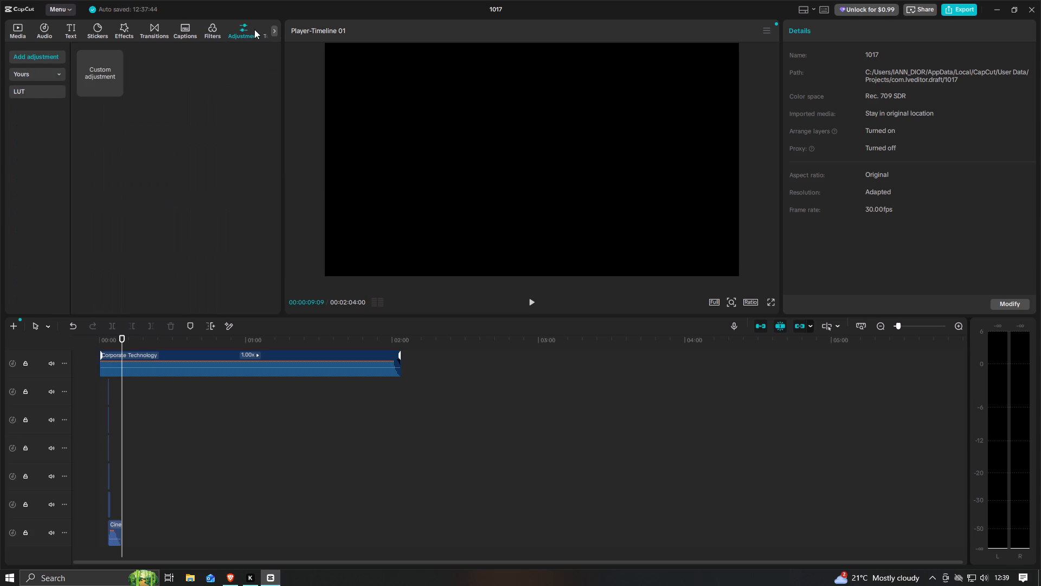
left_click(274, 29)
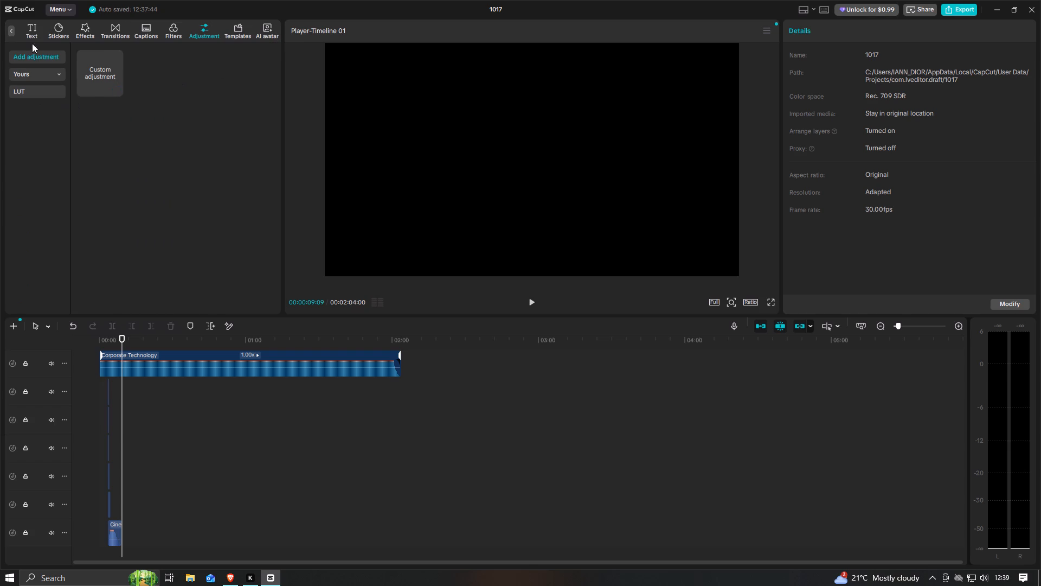
Return to the imported media and play the website screen recording in the preview.
triple_click(12, 31)
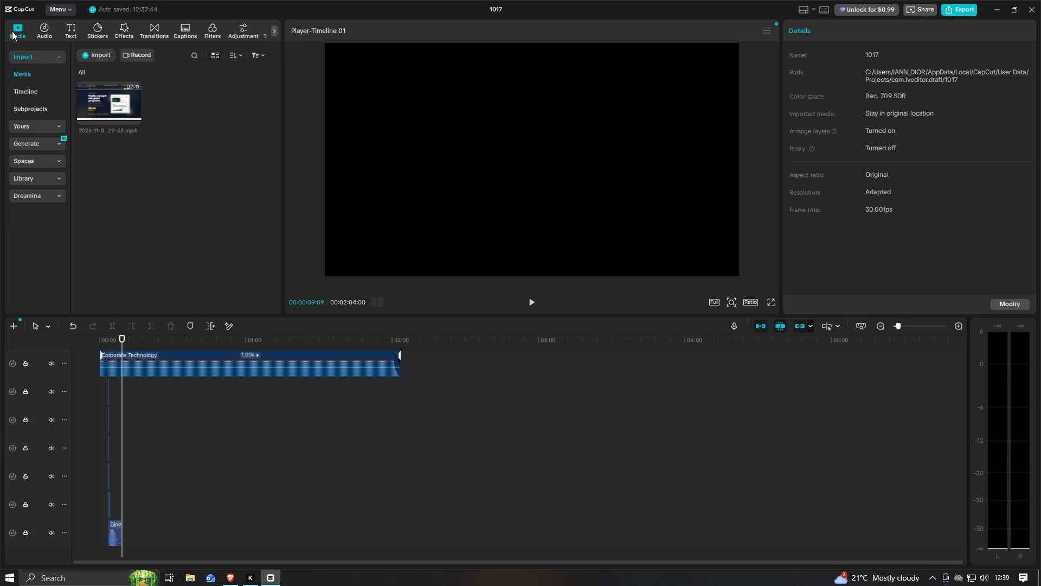
left_click(12, 31)
left_click(111, 95)
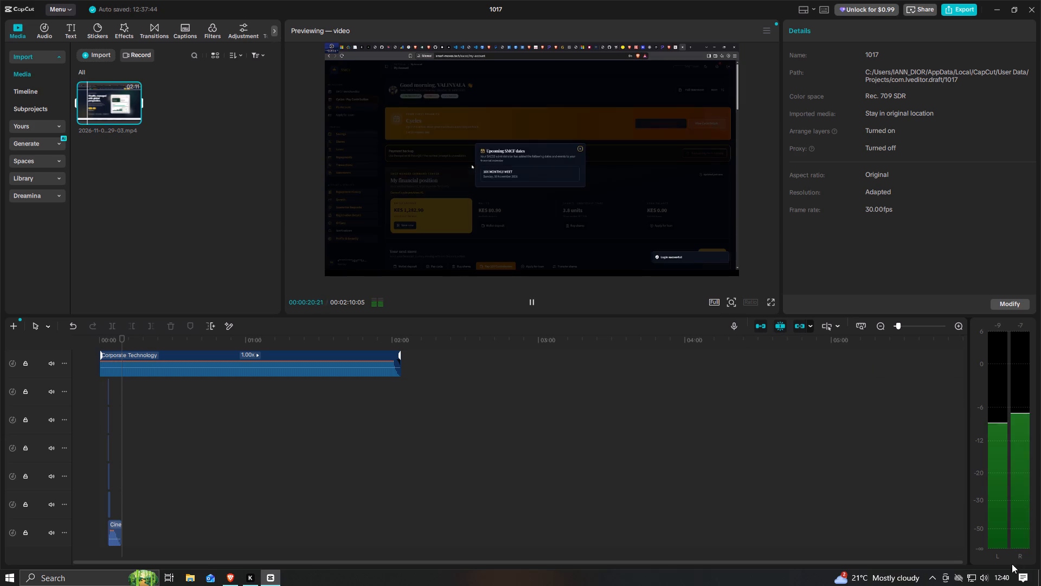
Set the computer's speaker volume to 83.
left_click(982, 578)
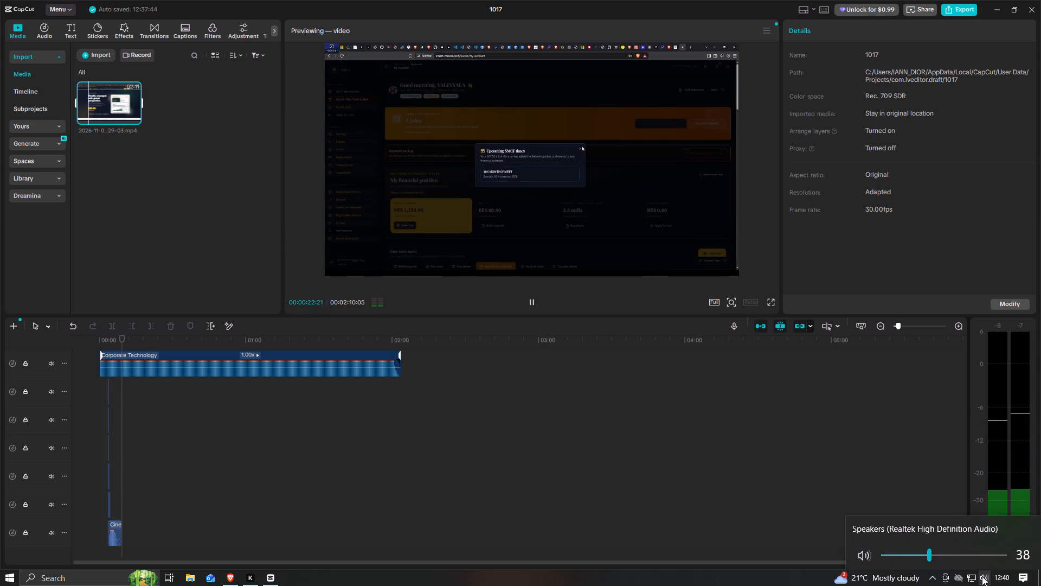
left_click_drag(952, 550, 984, 550)
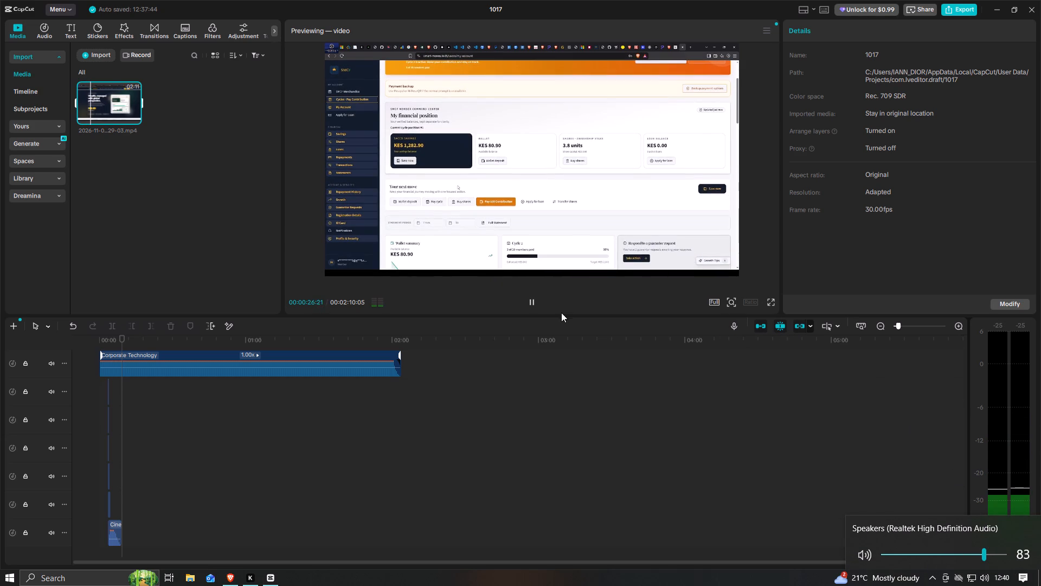
Pause the website screen recording preview at 00:00:27:15.
left_click(532, 302)
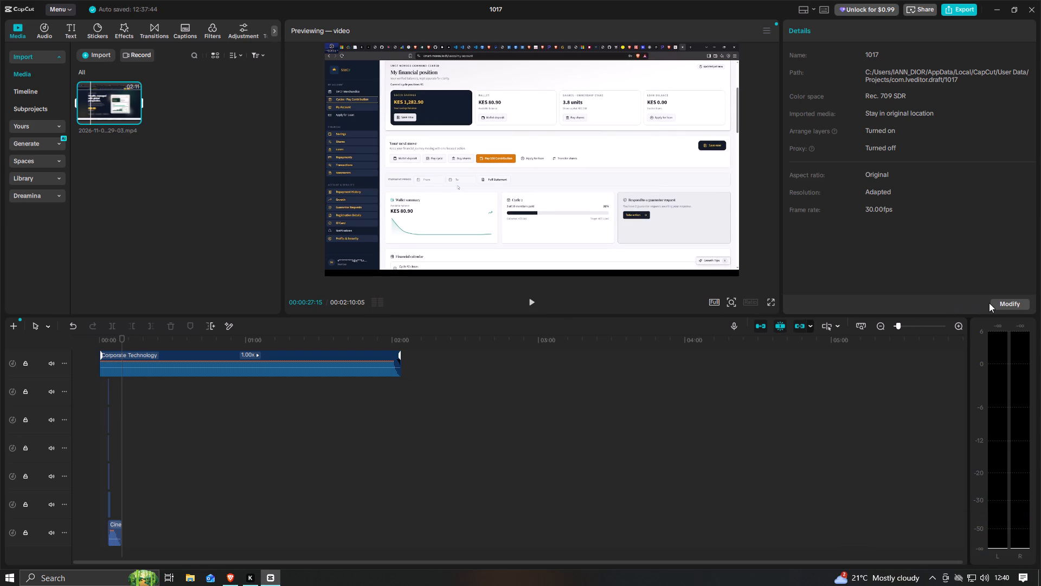
scroll(898, 259, "up", 2)
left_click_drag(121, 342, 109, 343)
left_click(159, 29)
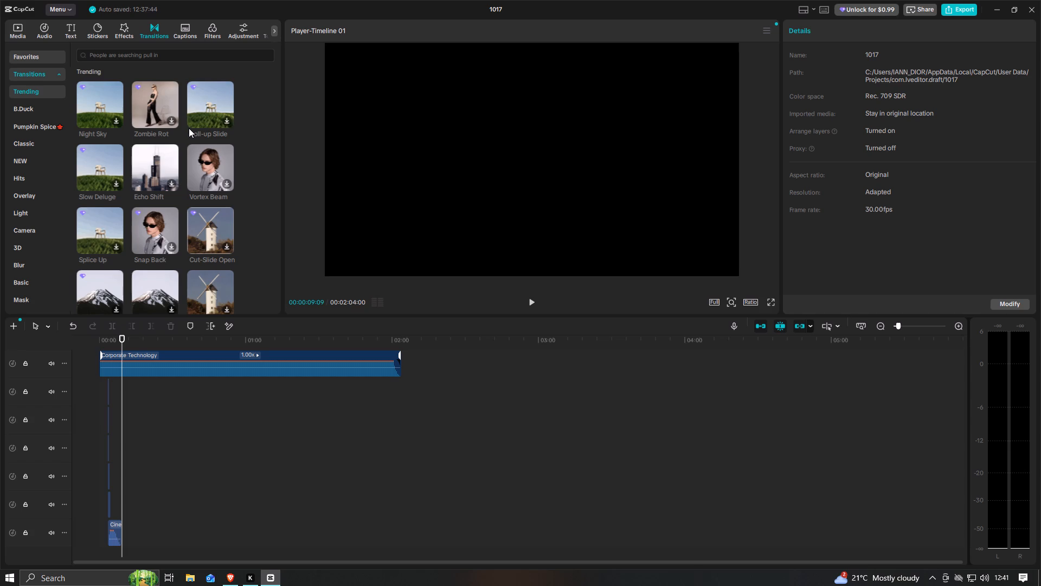
Add the imported website screen recording to the timeline on a track above the Corporate Technology music, starting at 00:00.
left_click(21, 37)
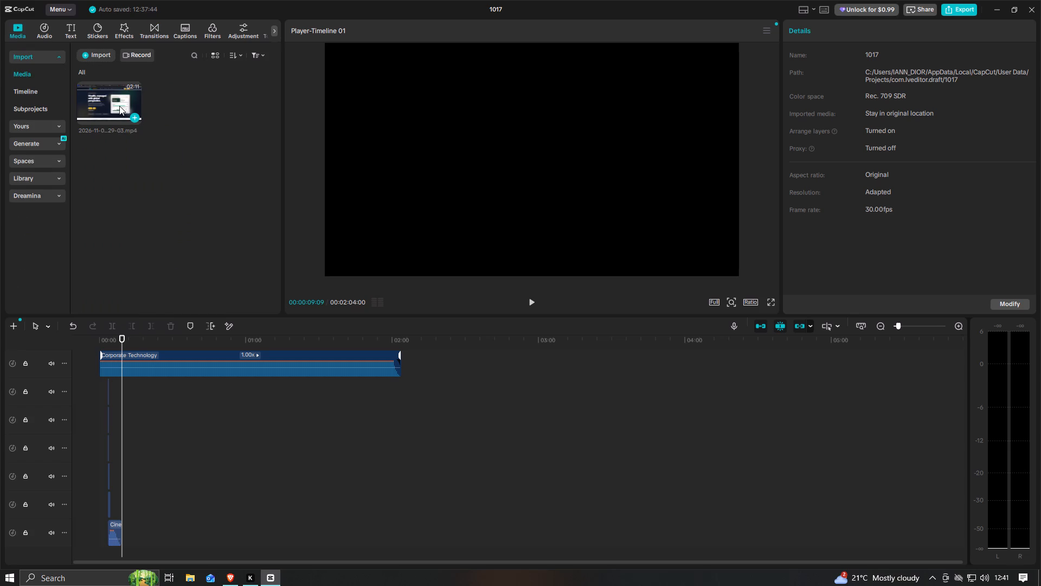
left_click_drag(119, 106, 139, 361)
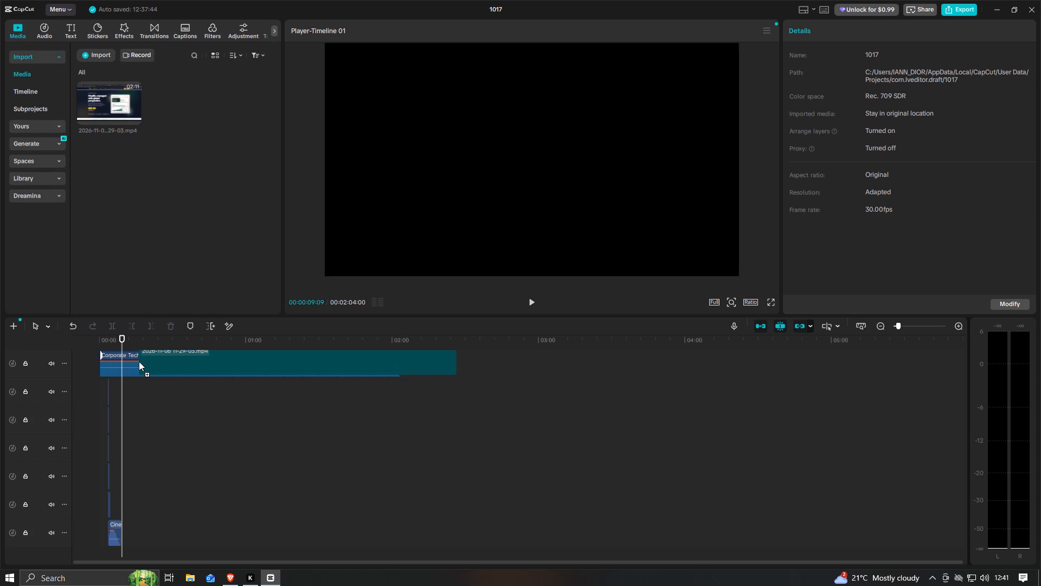
left_click_drag(139, 361, 99, 386)
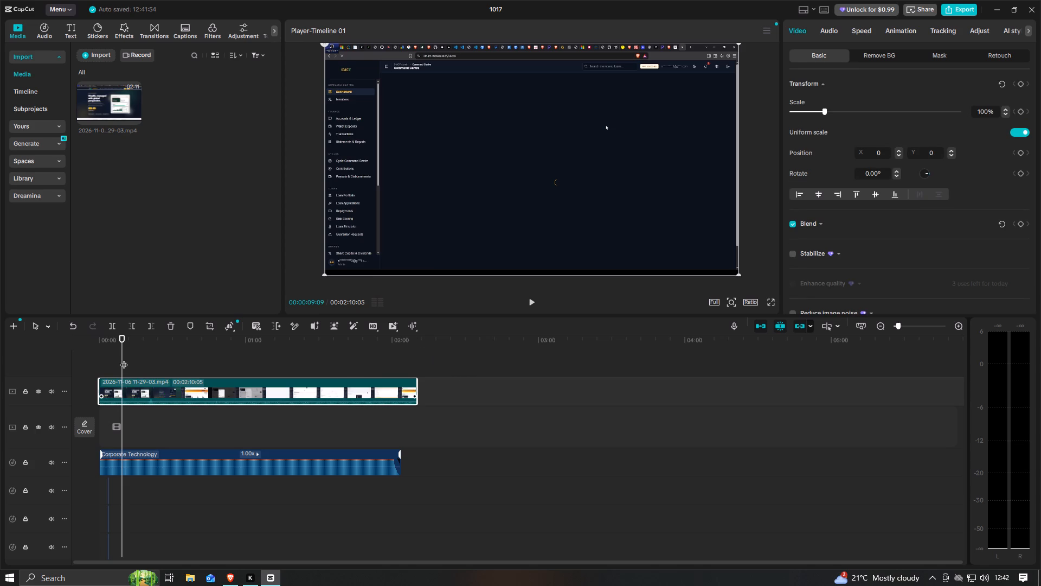
Play the timeline from the start to check the recording with the music, and pause it at 00:00:03:18.
left_click_drag(123, 340, 88, 350)
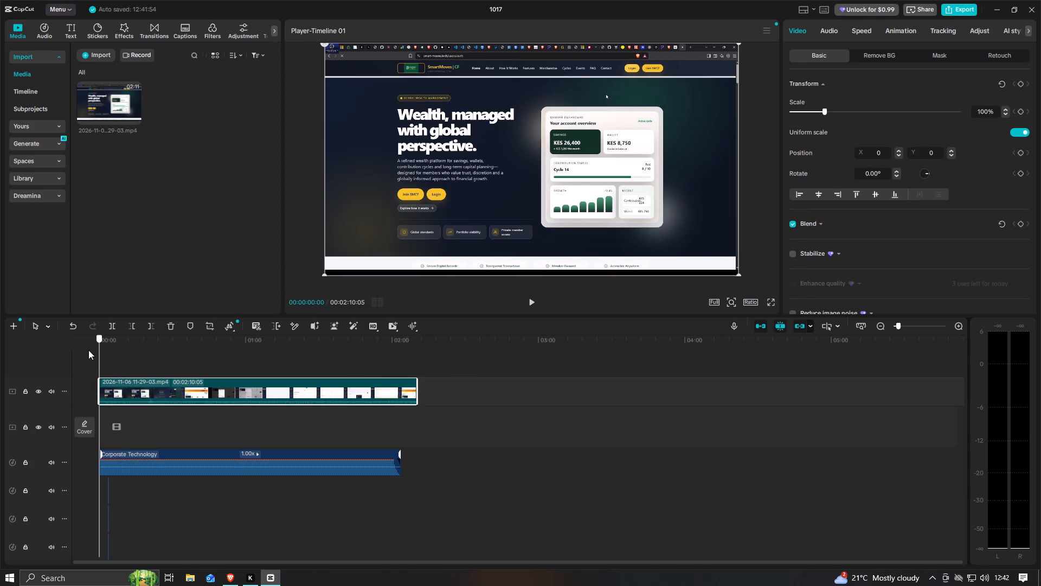
left_click_drag(88, 350, 87, 351)
left_click(530, 300)
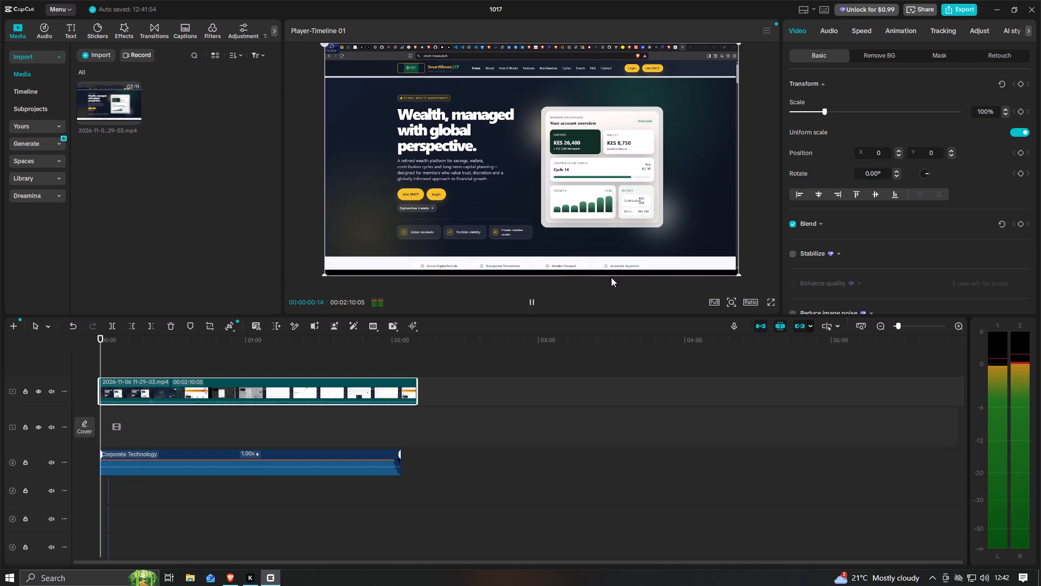
left_click(530, 301)
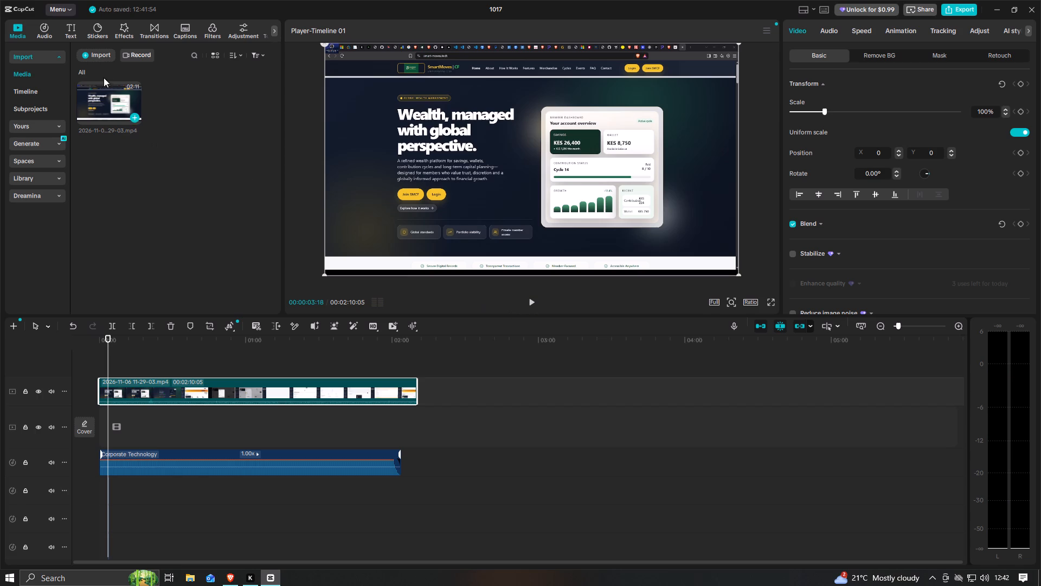
Preview the Default text style over the website recording.
left_click(70, 26)
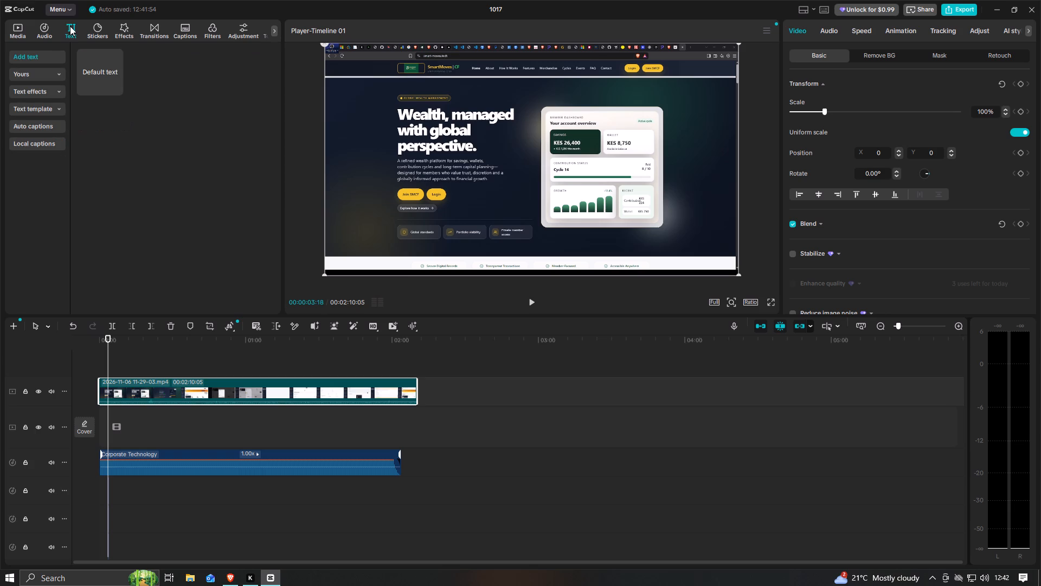
left_click(98, 85)
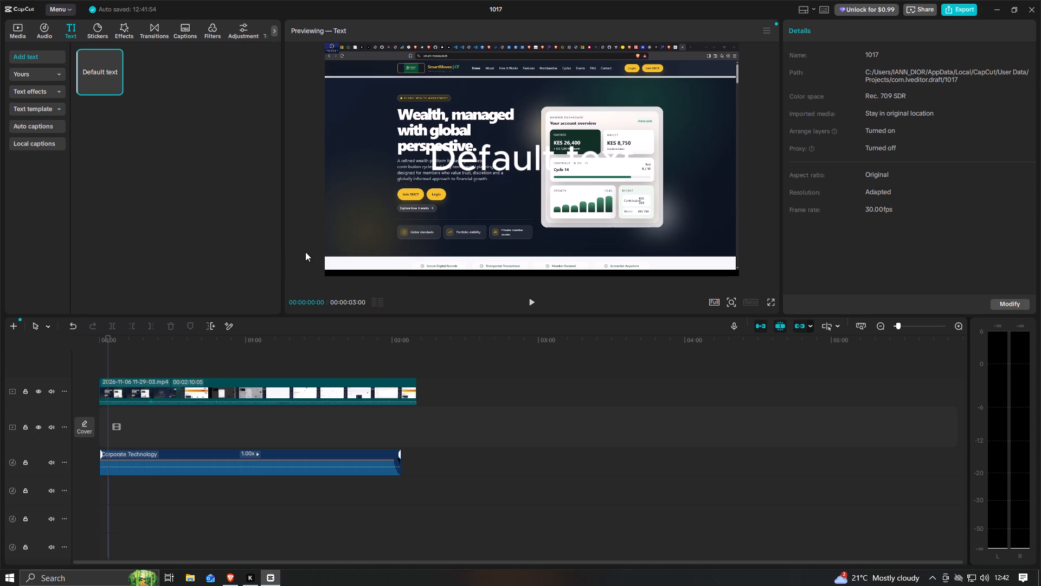
Move the timeline playhead back to 00:00:00:00.
left_click_drag(107, 337, 96, 339)
left_click_drag(96, 339, 95, 339)
left_click_drag(107, 439, 106, 440)
left_click_drag(106, 440, 97, 439)
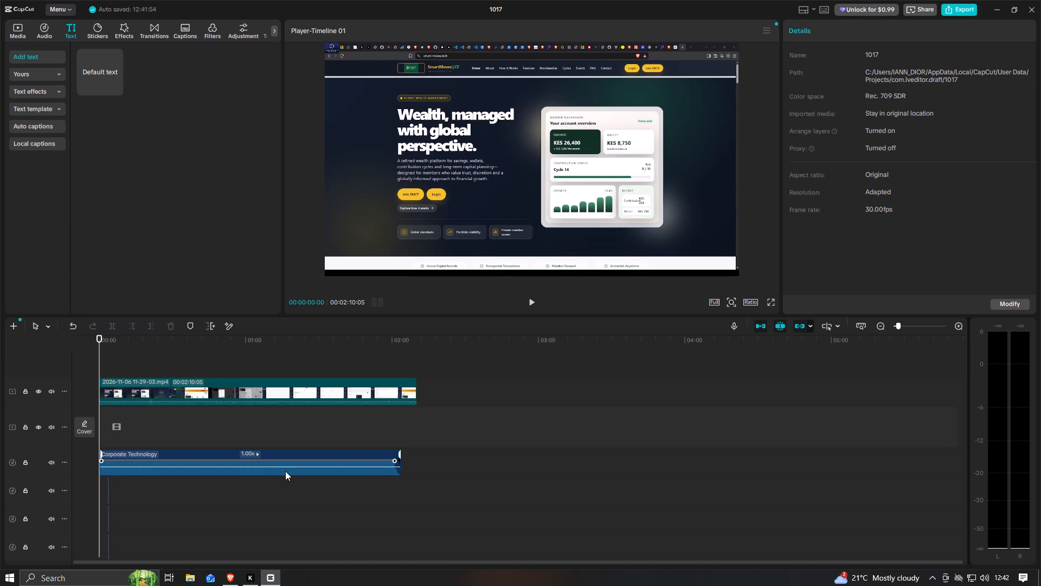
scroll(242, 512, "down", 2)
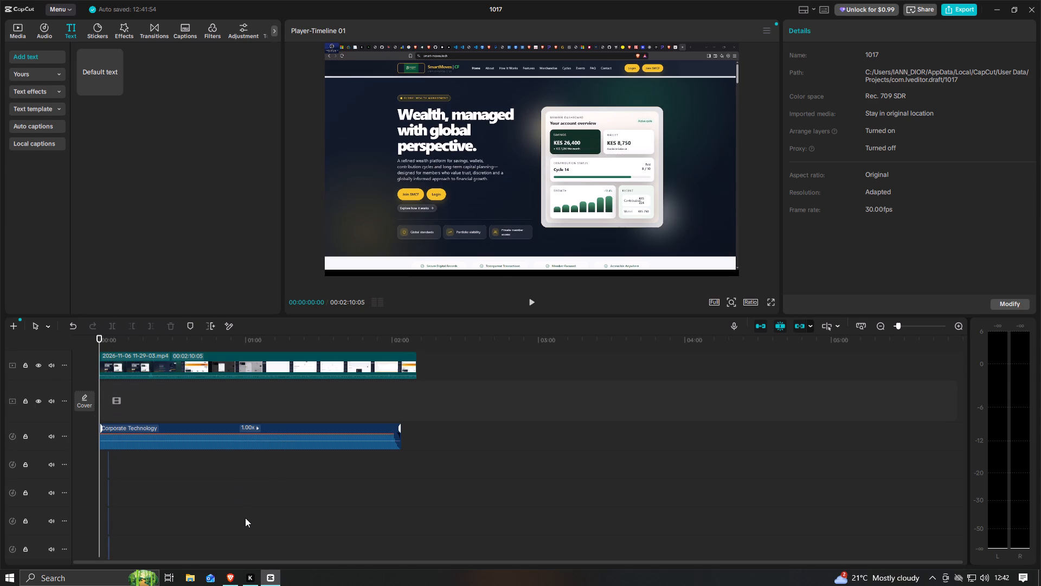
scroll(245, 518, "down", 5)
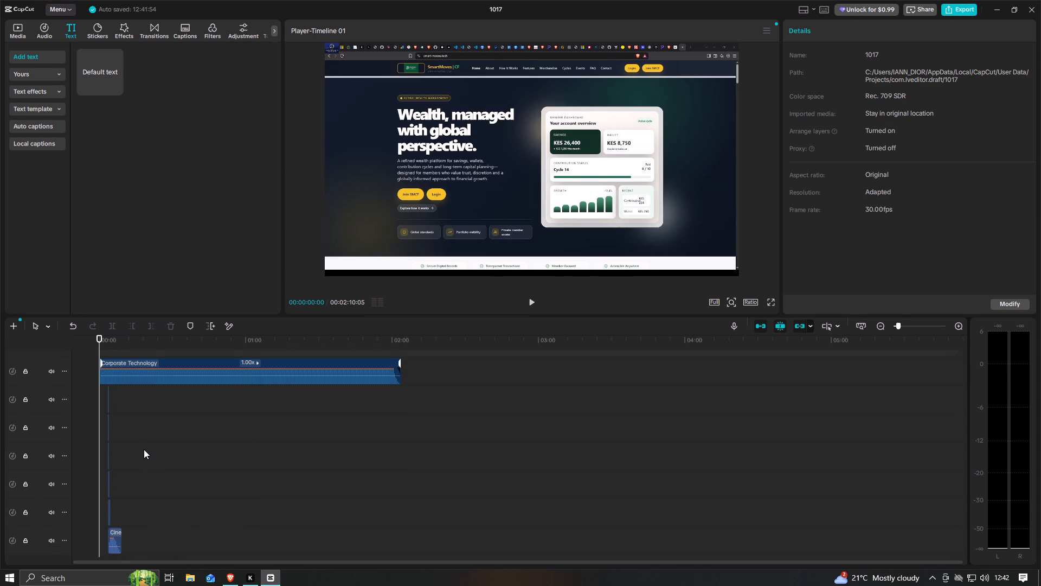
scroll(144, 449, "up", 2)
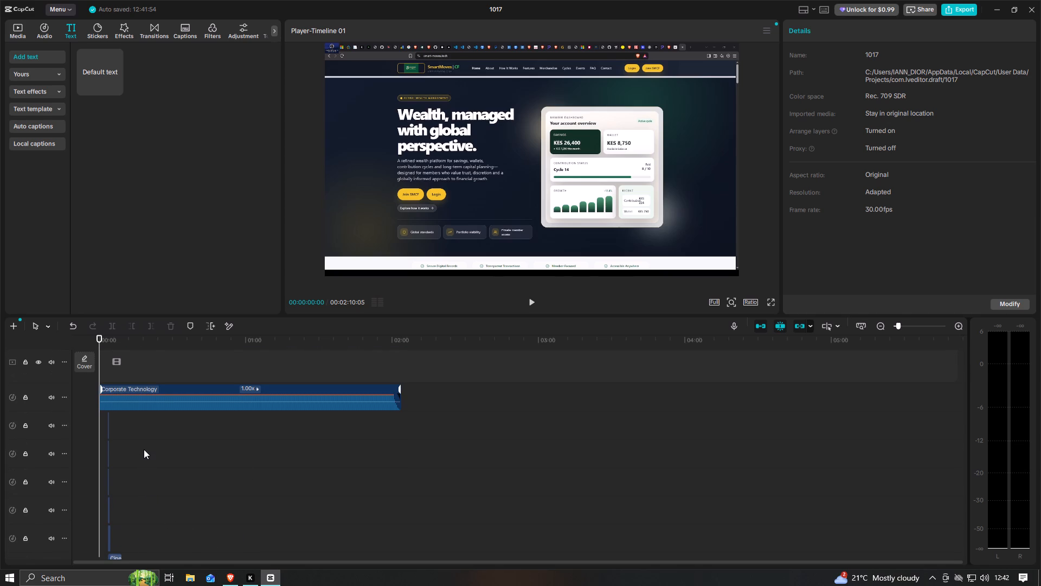
Add a Default text clip at 00:00 above the website recording and select its placeholder wording.
scroll(144, 449, "up", 4)
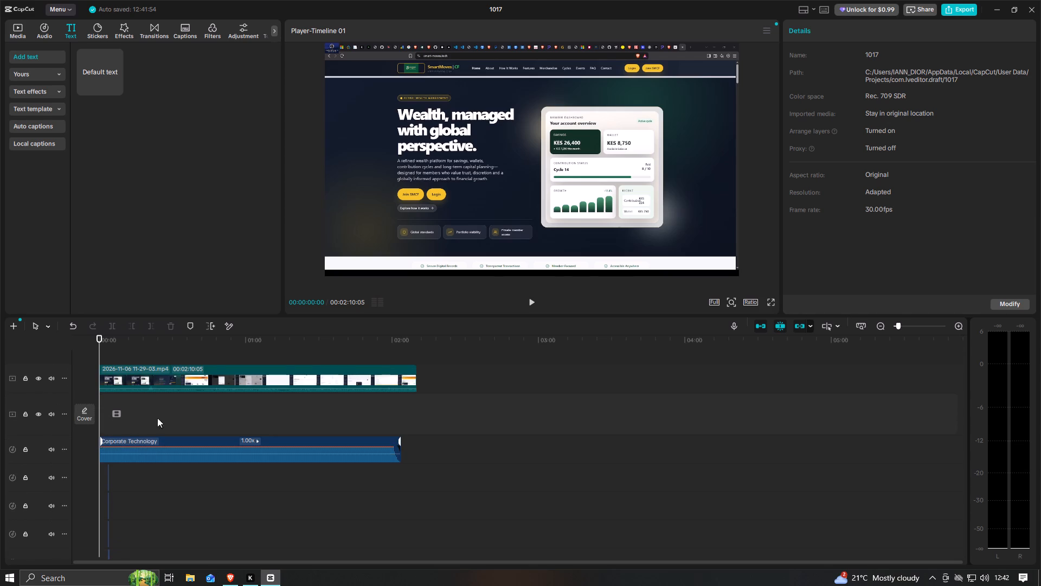
scroll(141, 513, "down", 1)
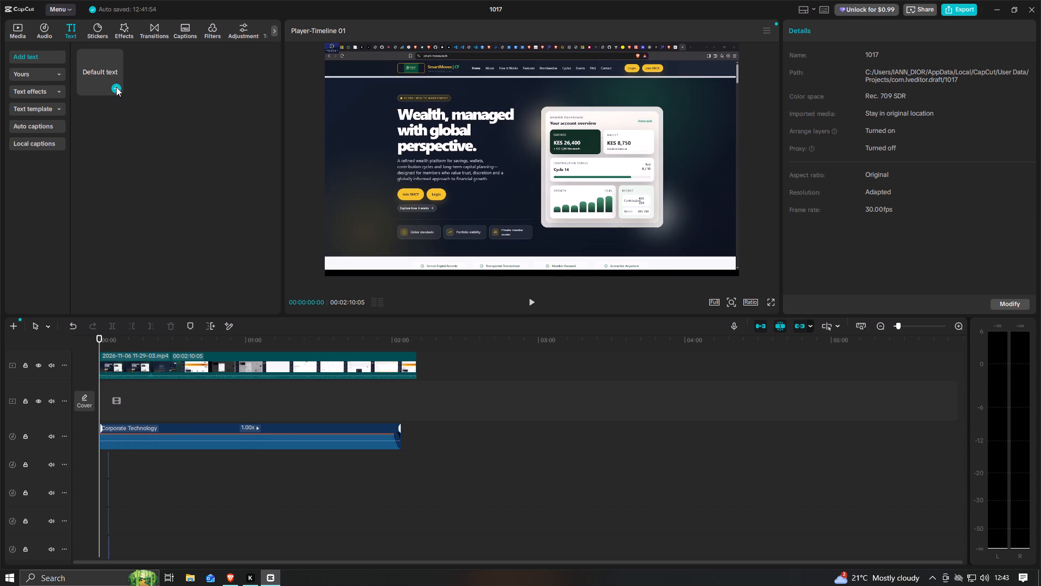
left_click(116, 87)
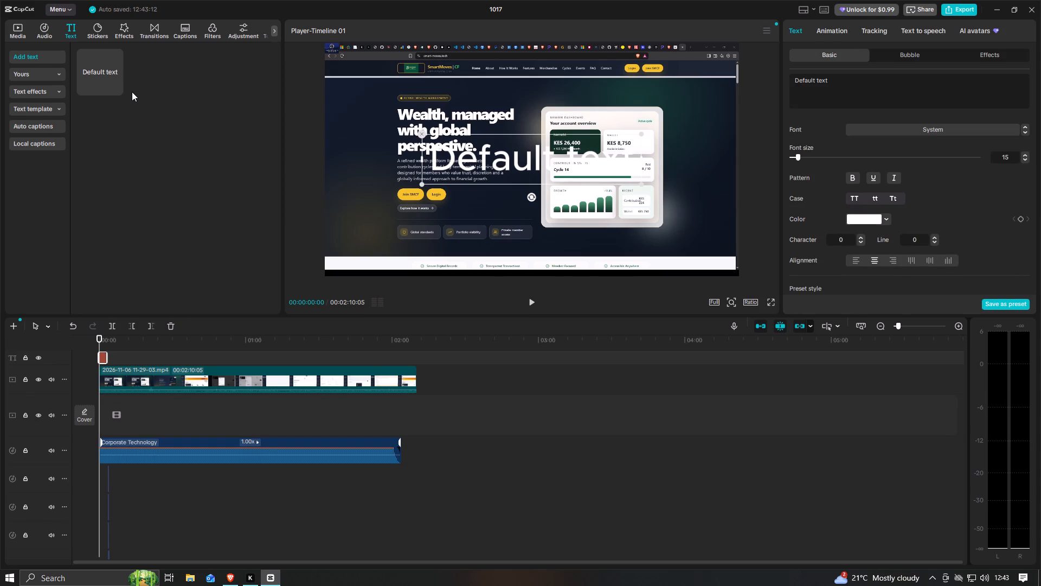
left_click_drag(846, 82, 747, 90)
left_click_drag(839, 81, 711, 86)
left_click_drag(821, 78, 794, 80)
left_click_drag(794, 80, 703, 80)
left_click(831, 85)
left_click_drag(830, 80, 753, 82)
left_click(236, 579)
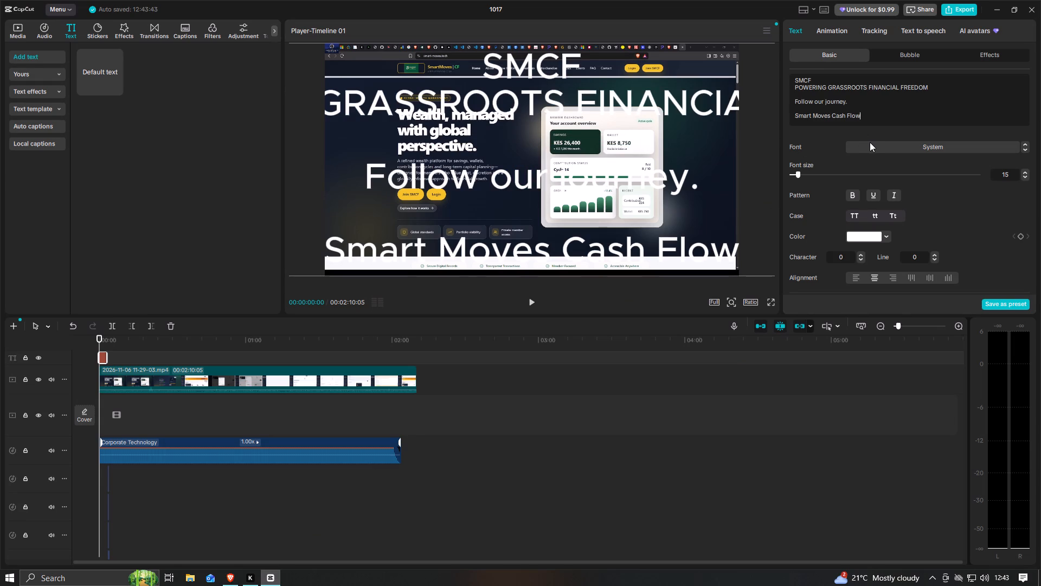
Make the SMCF overlay text bold and set its font size to 5.
left_click(854, 198)
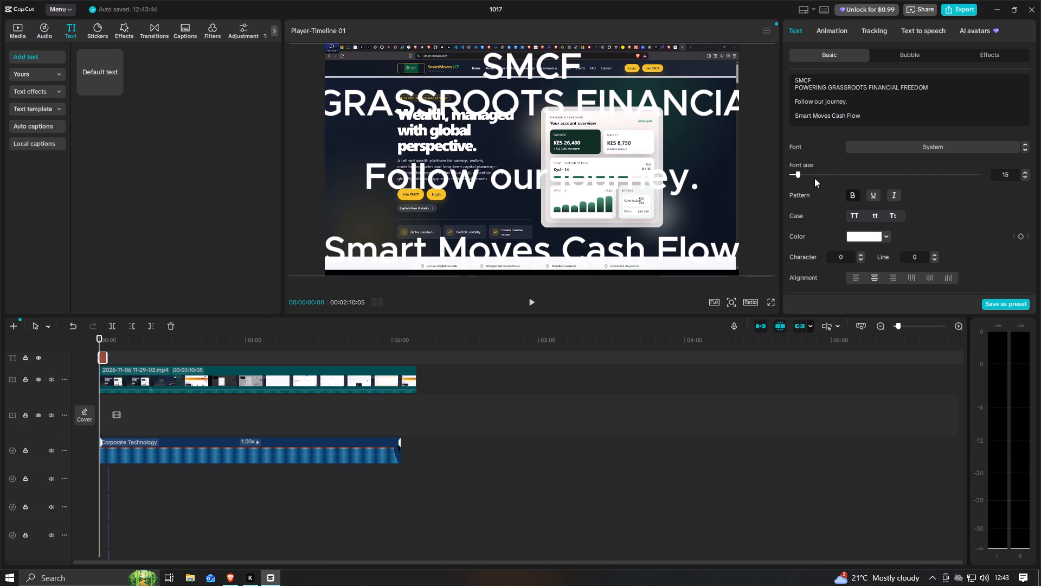
left_click_drag(798, 173, 785, 179)
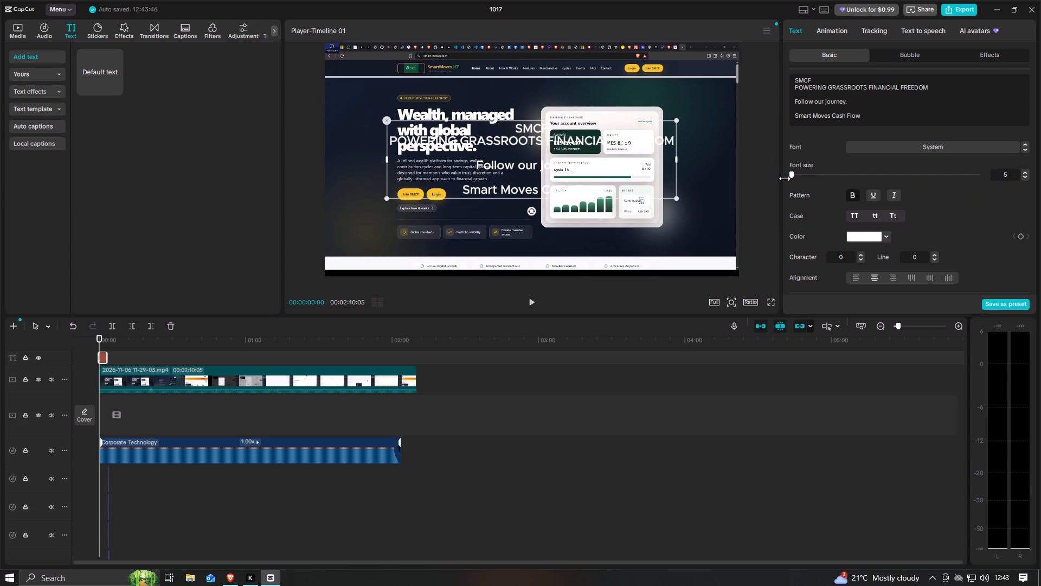
left_click_drag(785, 179, 777, 182)
Scale down the SMCF text overlay and place it in the video frame's lower-right corner, just below the account overview card.
left_click_drag(676, 196, 555, 167)
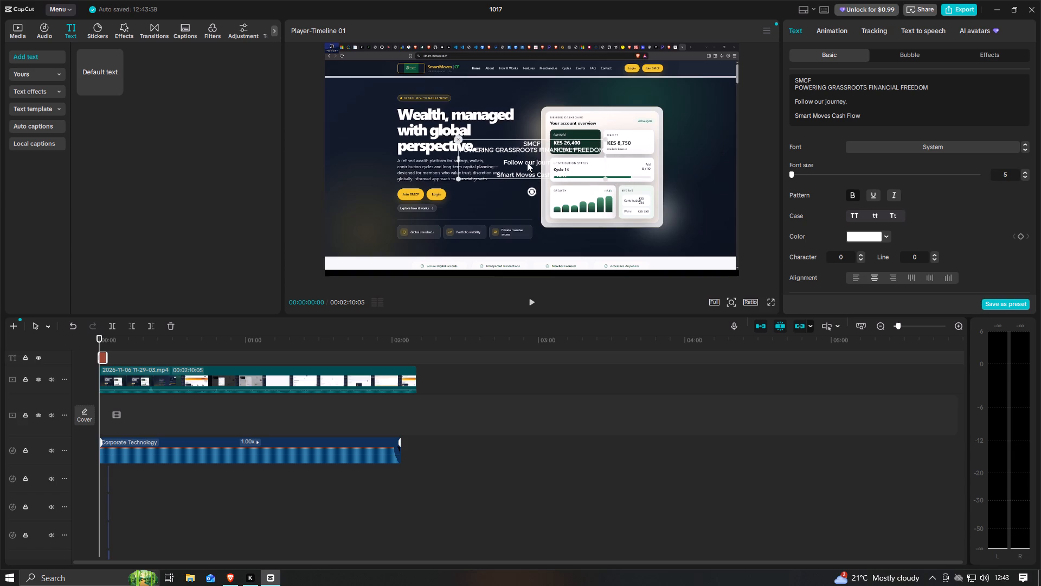
left_click_drag(523, 149, 468, 174)
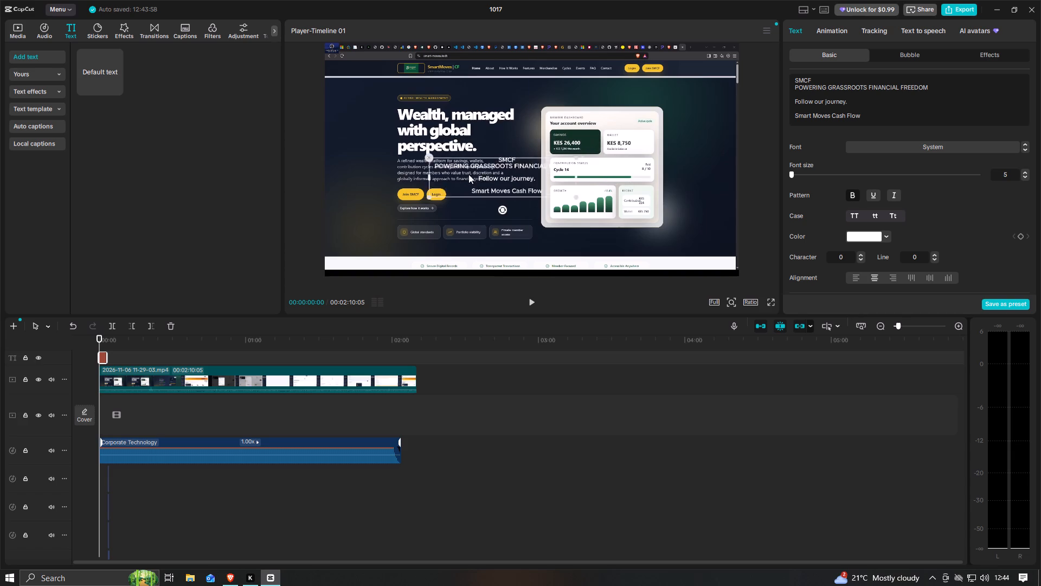
left_click_drag(468, 174, 408, 213)
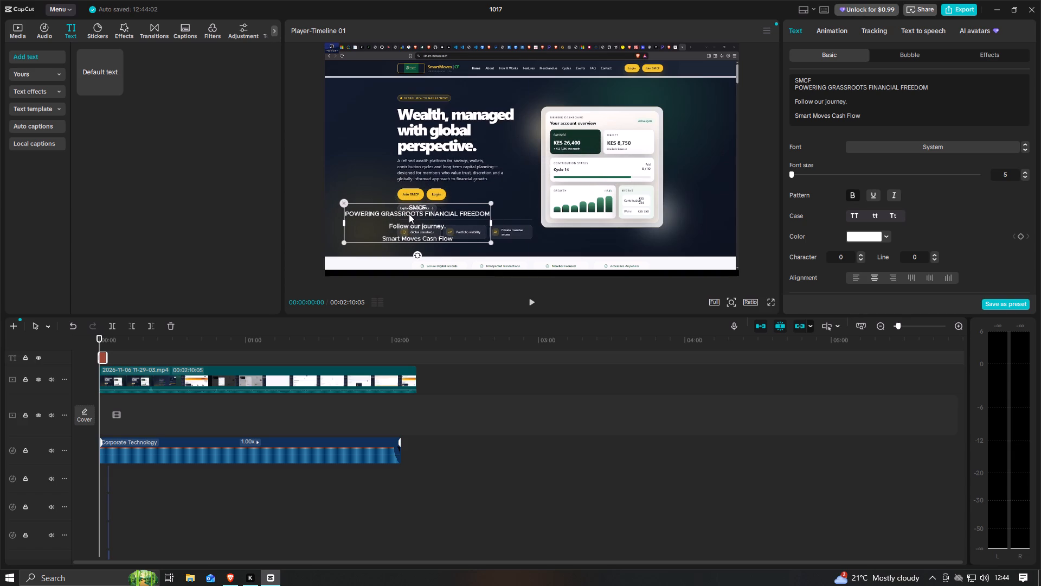
left_click_drag(489, 239, 470, 236)
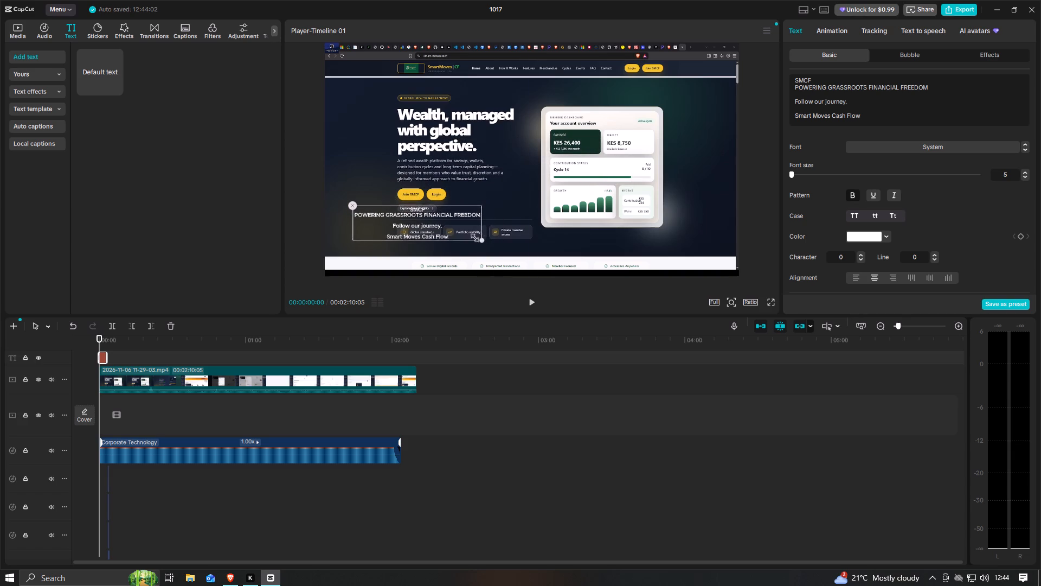
left_click_drag(470, 236, 441, 229)
left_click_drag(440, 221, 542, 235)
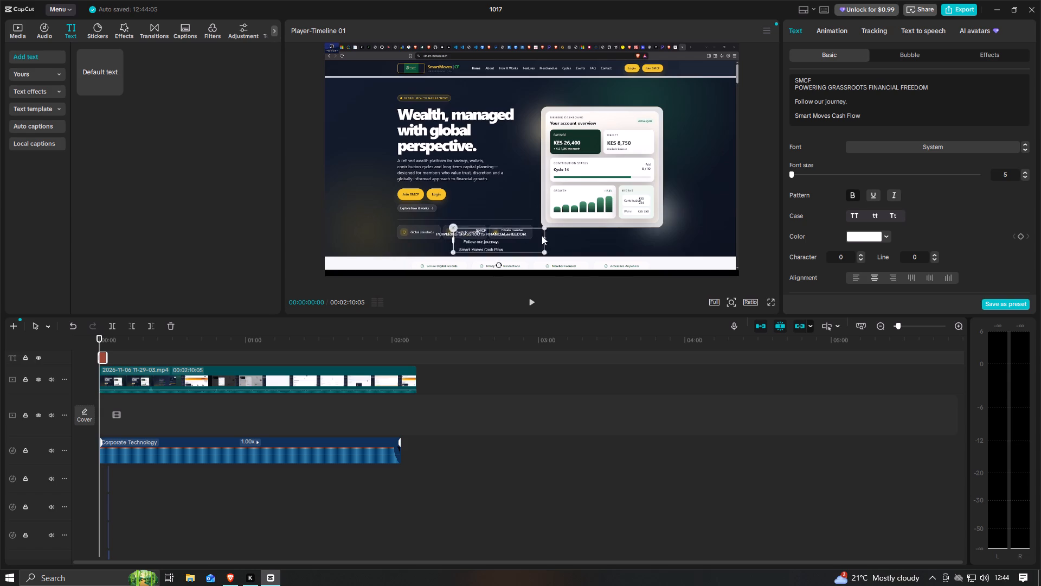
left_click_drag(542, 235, 711, 225)
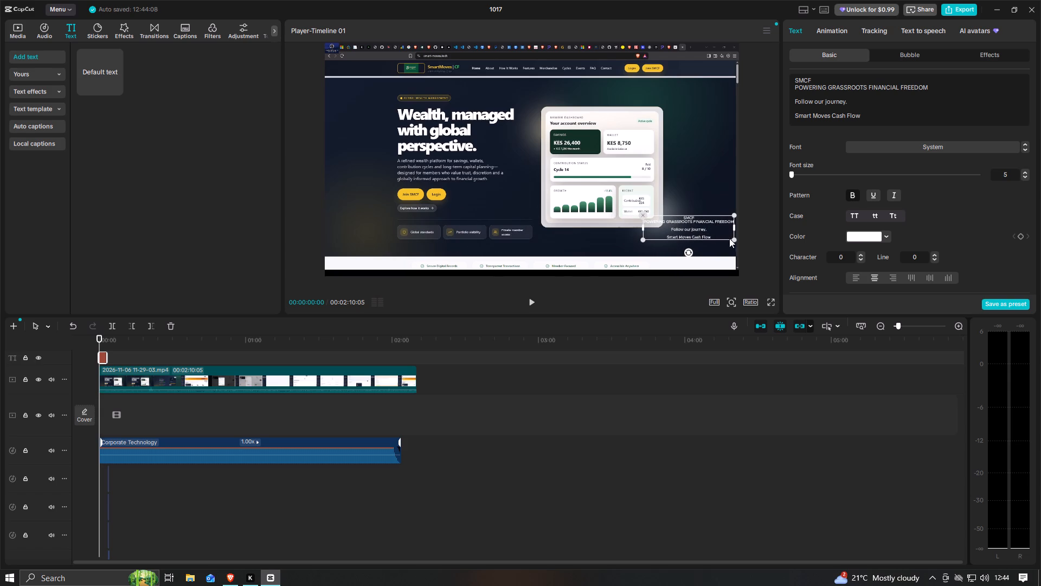
left_click_drag(732, 238, 730, 240)
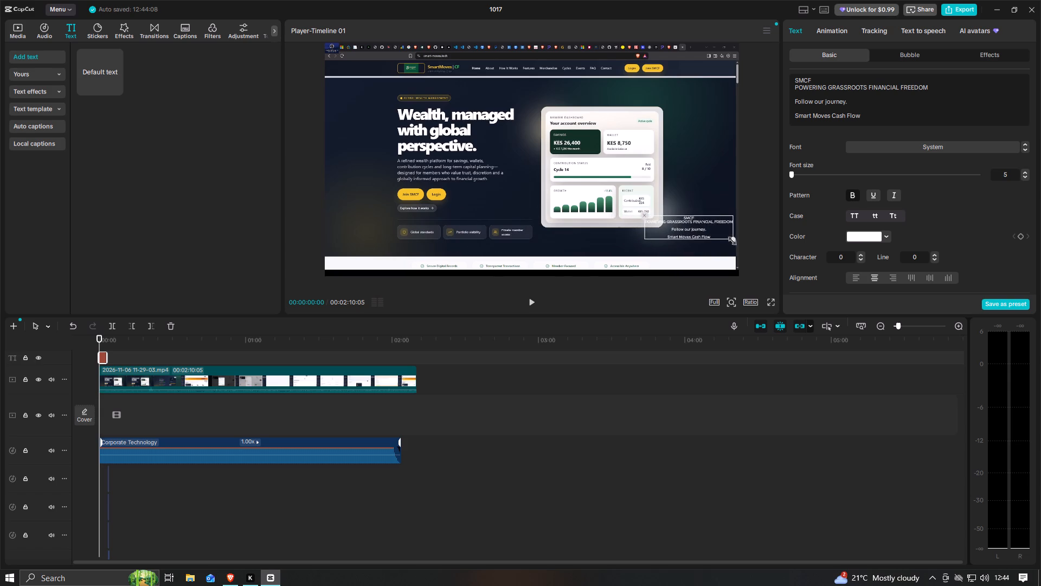
left_click_drag(730, 240, 735, 244)
left_click_drag(714, 230, 422, 109)
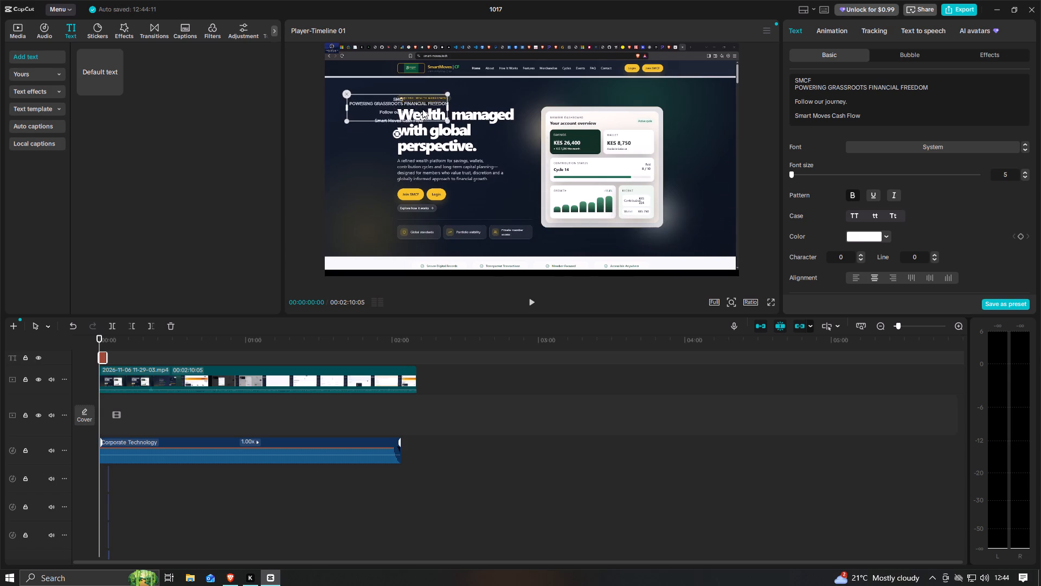
left_click_drag(422, 109, 711, 235)
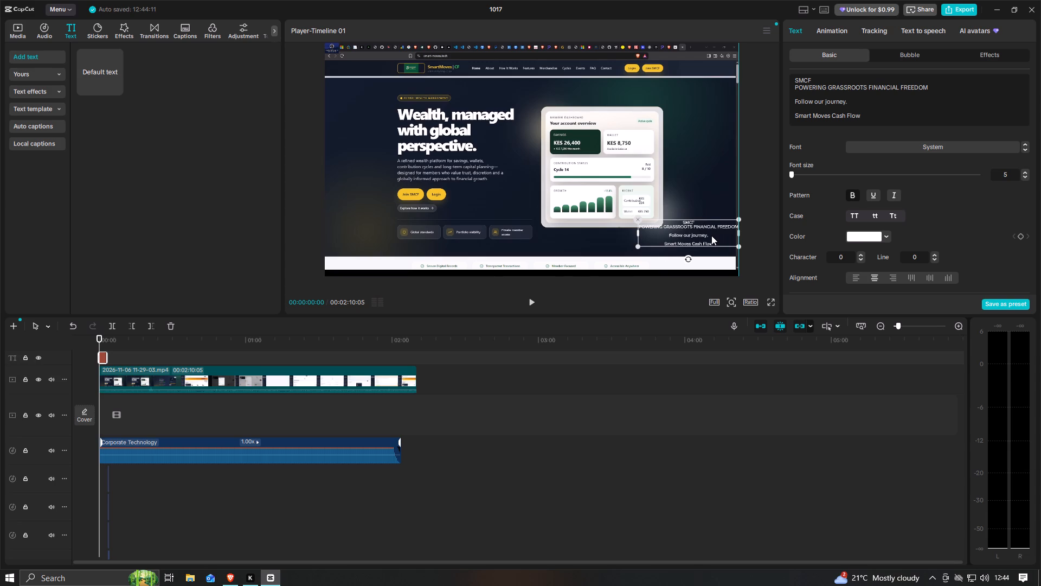
left_click_drag(711, 235, 708, 238)
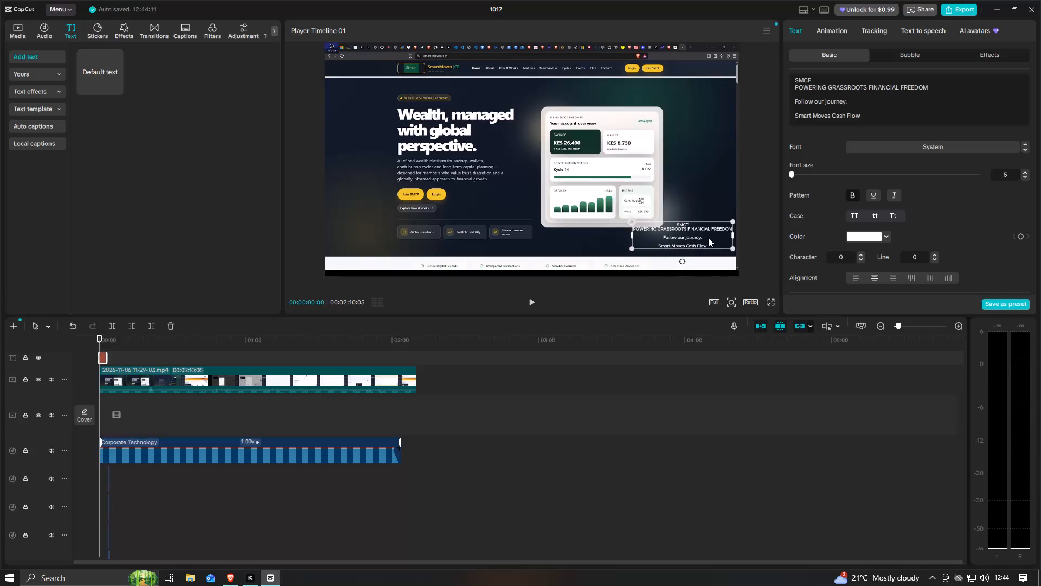
left_click_drag(708, 238, 707, 244)
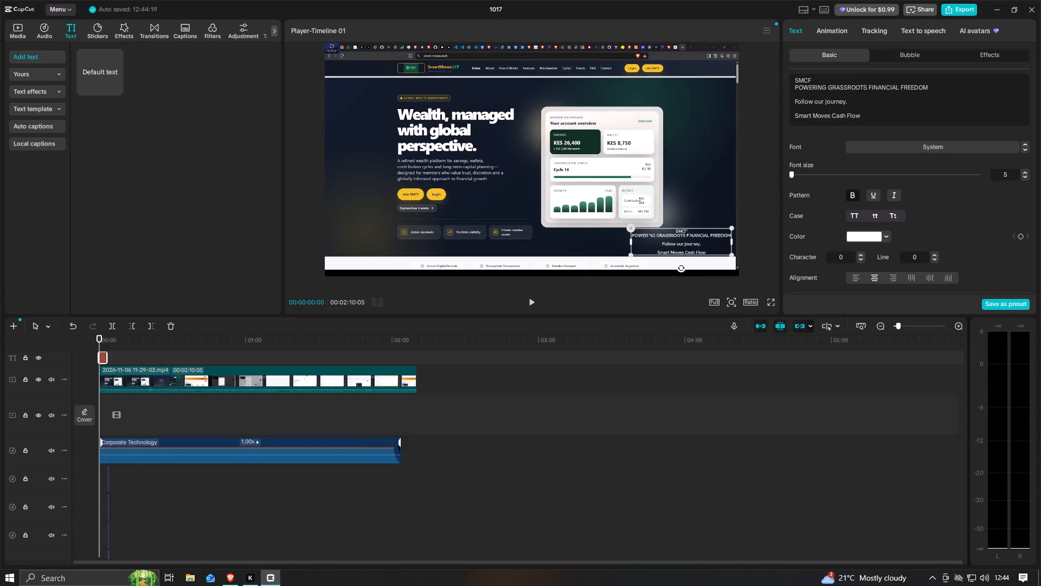
Add a space and a "|" after SMCF on the overlay's first line.
left_click(821, 80)
key("space")
type("|")
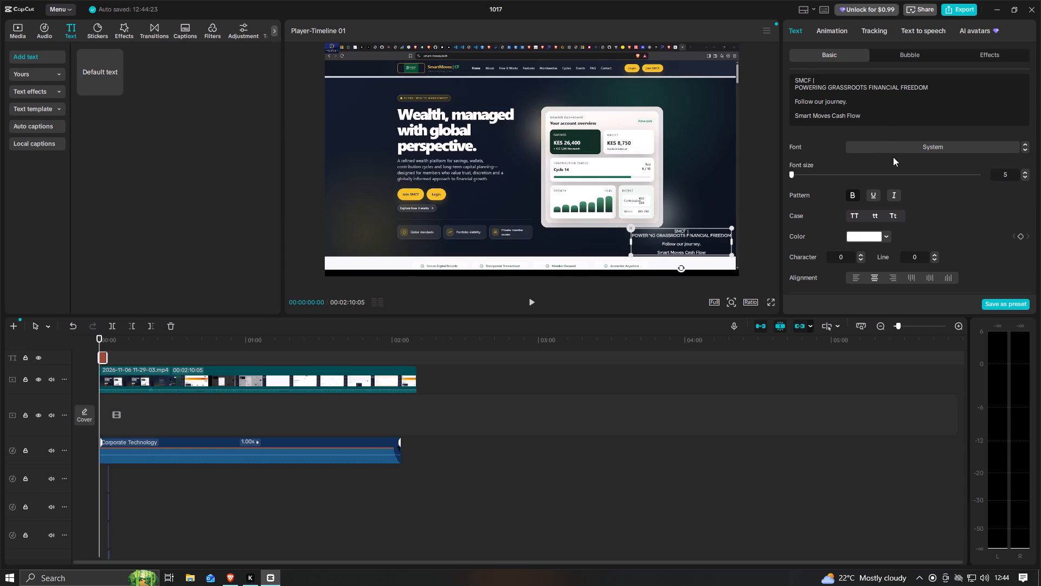
Left-align the lines of the SMCF text overlay.
left_click(886, 240)
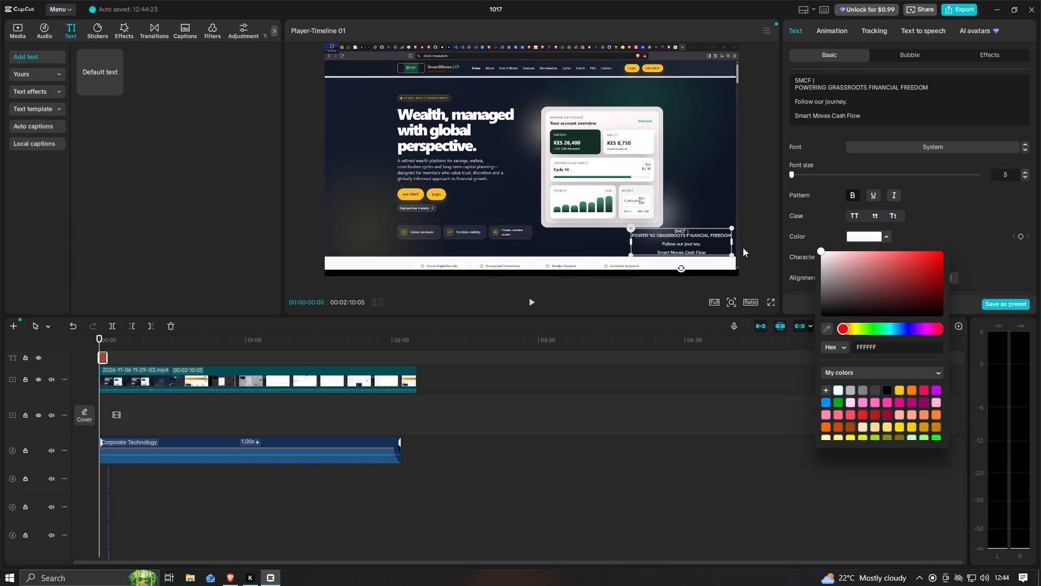
left_click(944, 222)
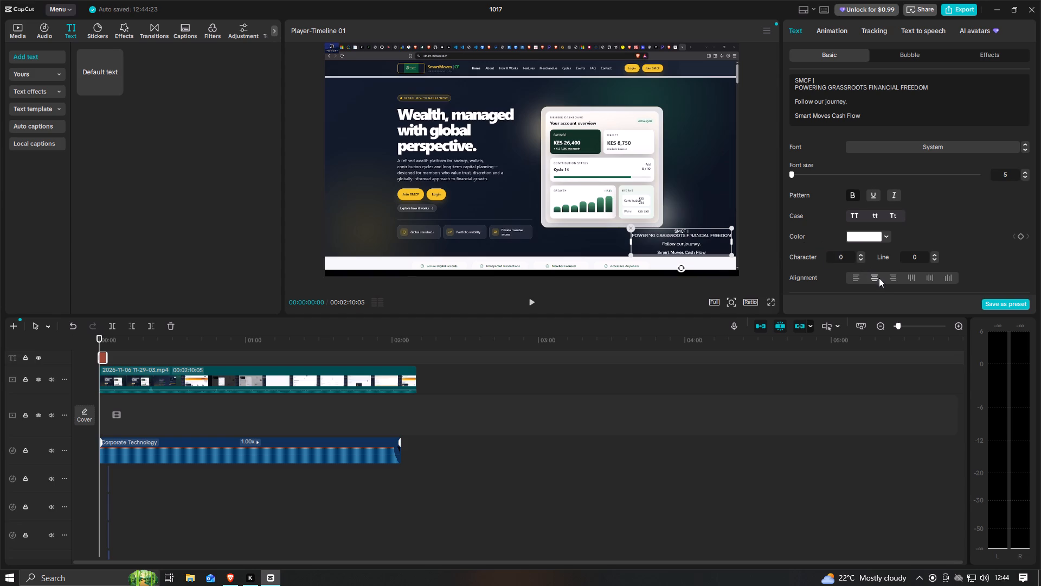
left_click(857, 278)
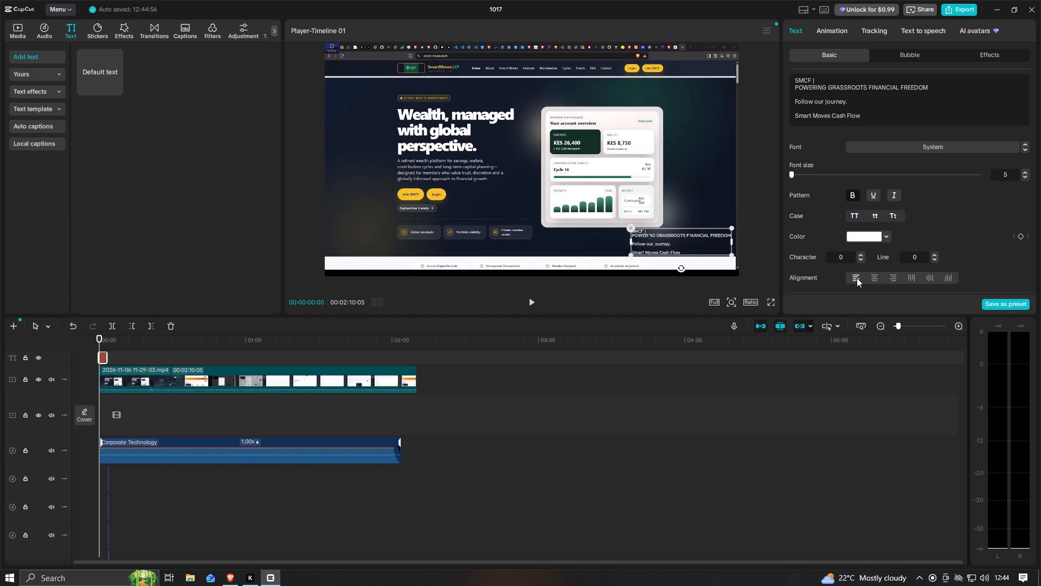
Nudge the SMCF text overlay slightly right so that it sits against the video frame's right edge.
left_click_drag(698, 243, 698, 248)
left_click(693, 242)
left_click(693, 245)
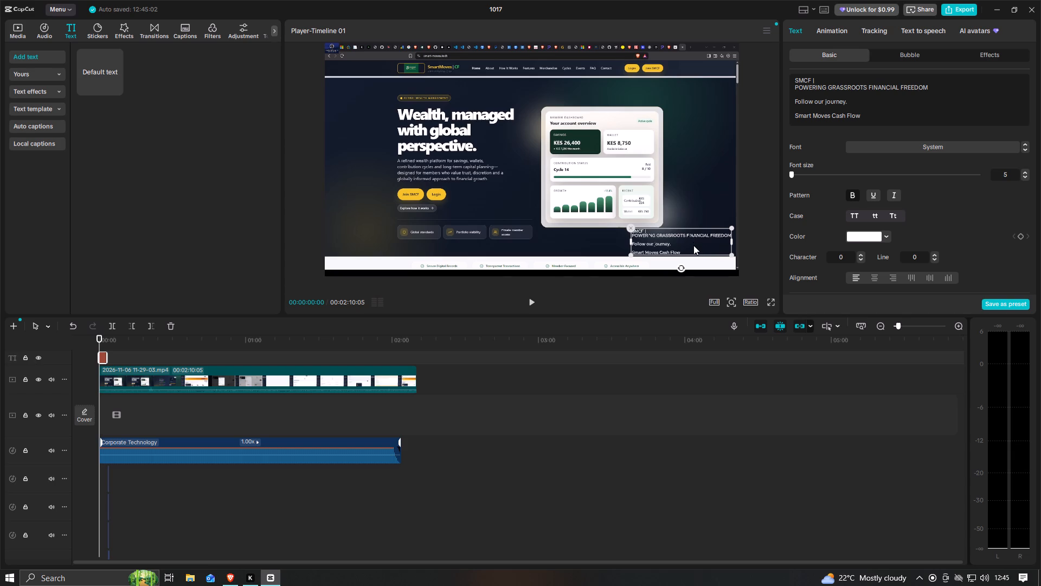
left_click(688, 241)
left_click(717, 243)
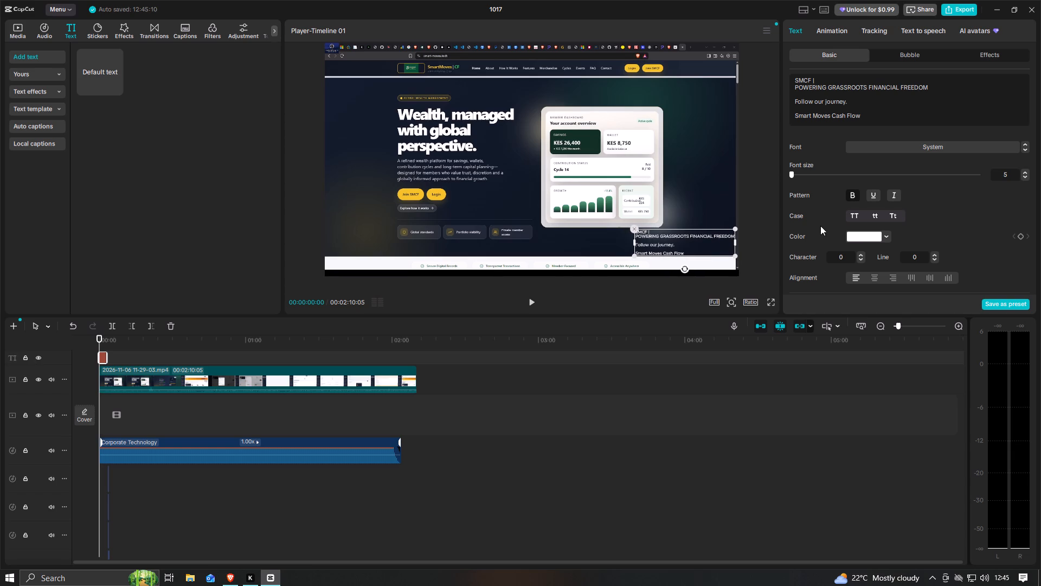
left_click(948, 222)
left_click(943, 224)
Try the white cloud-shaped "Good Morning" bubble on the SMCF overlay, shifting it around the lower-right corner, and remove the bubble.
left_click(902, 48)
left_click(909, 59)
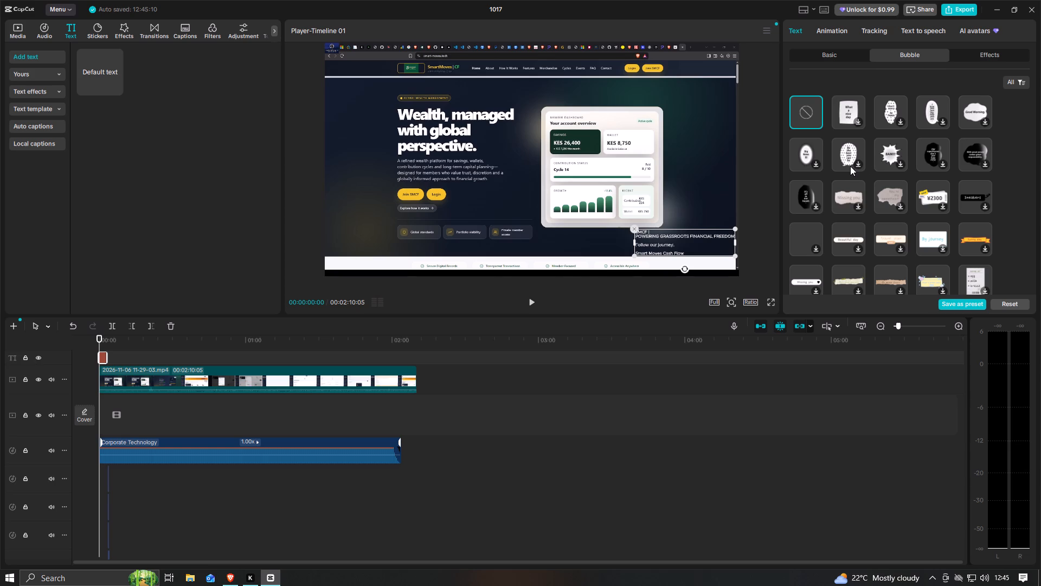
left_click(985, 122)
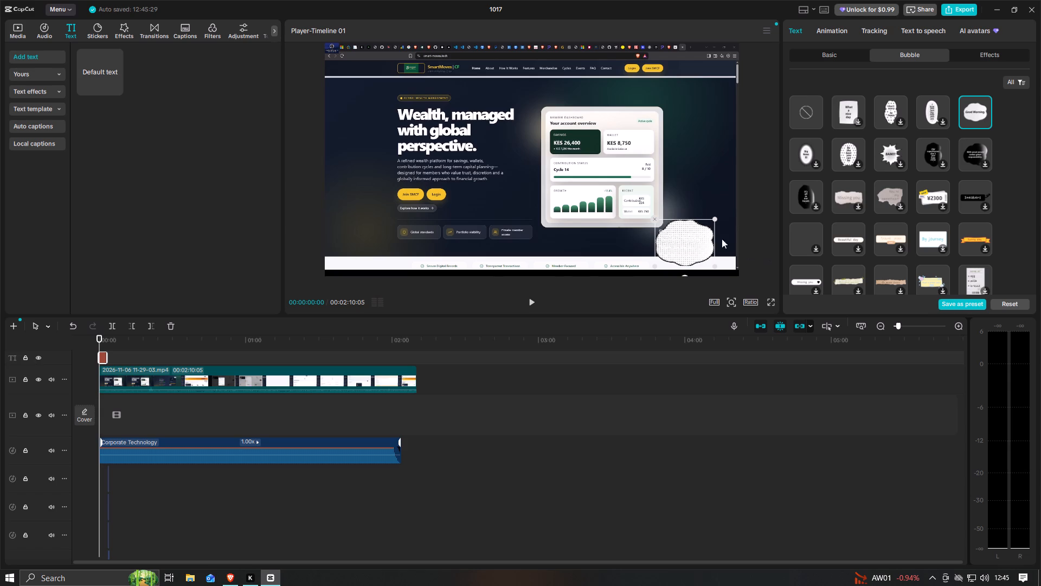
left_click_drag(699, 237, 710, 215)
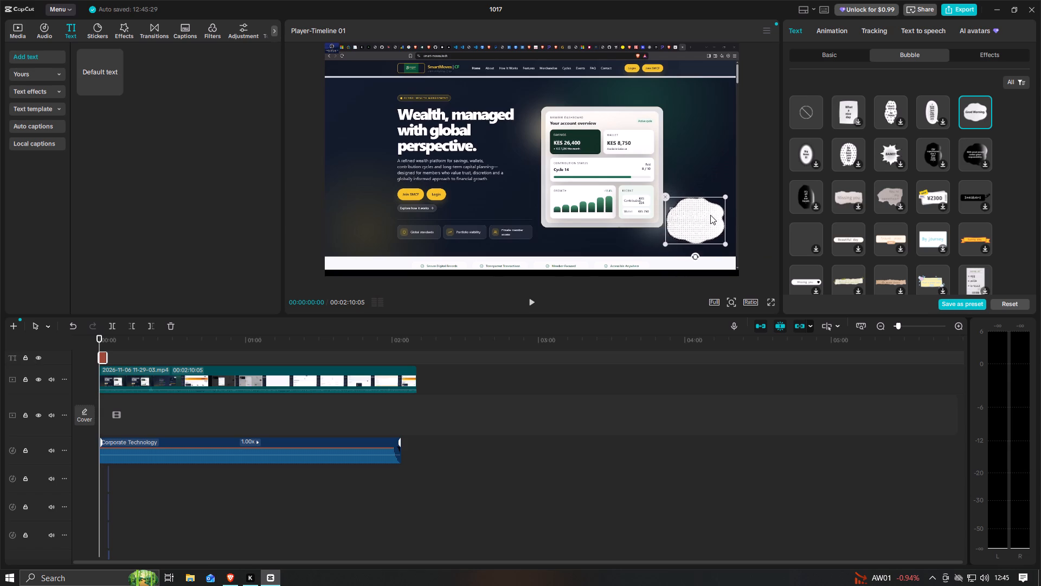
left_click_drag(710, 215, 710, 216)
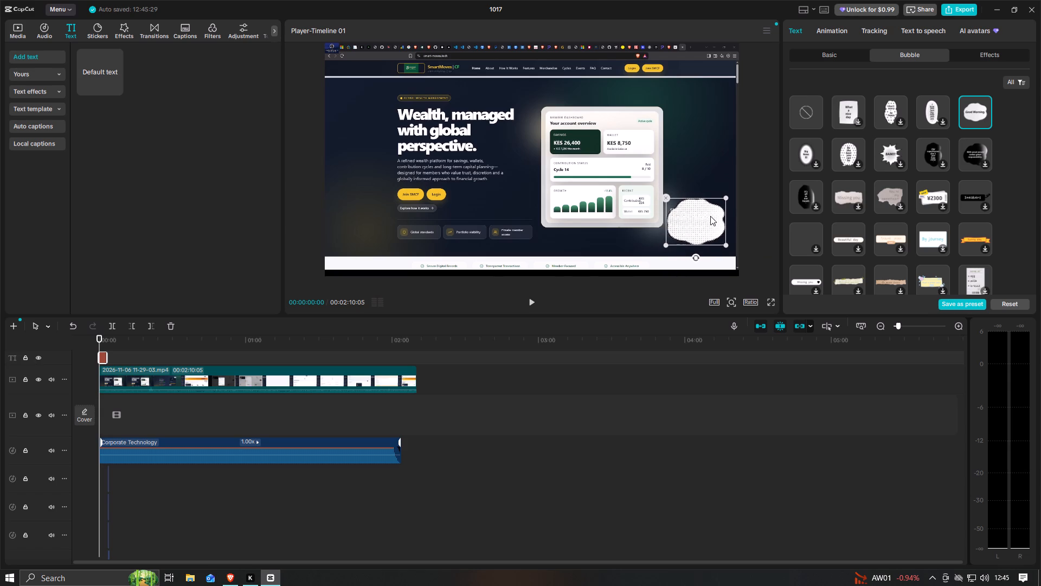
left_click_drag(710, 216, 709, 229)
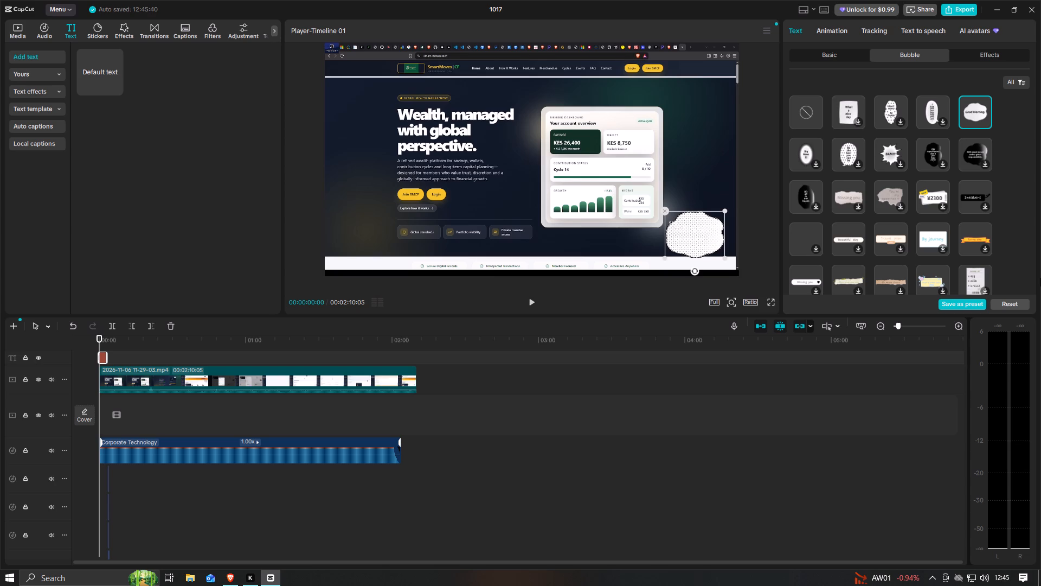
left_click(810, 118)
Move the SMCF text overlay back inside the frame's lower-right corner, just below the account overview card.
left_click_drag(719, 230, 719, 236)
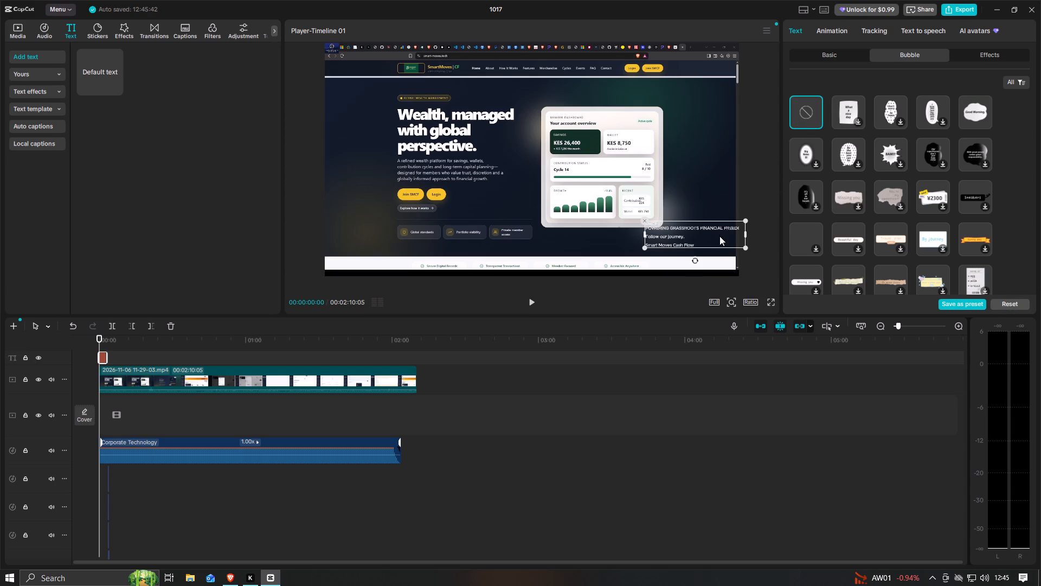
left_click_drag(719, 236, 719, 241)
left_click_drag(717, 234, 710, 240)
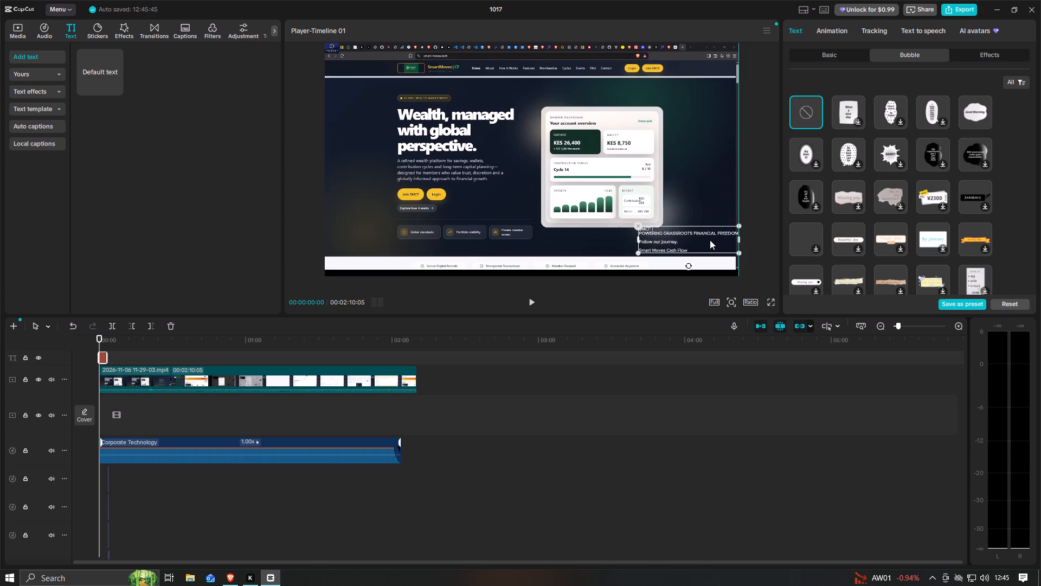
left_click_drag(710, 240, 707, 241)
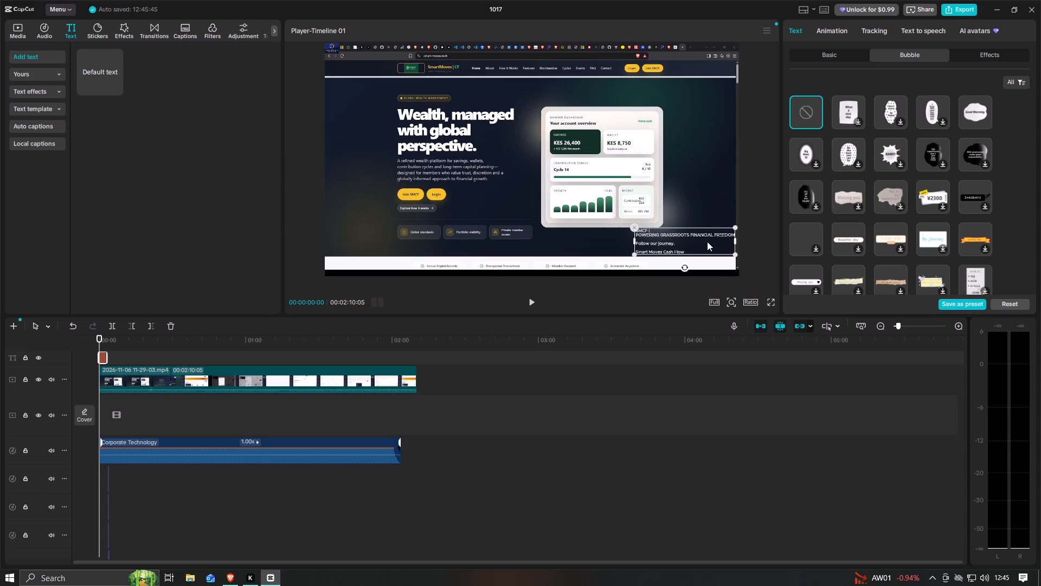
left_click_drag(707, 241, 707, 244)
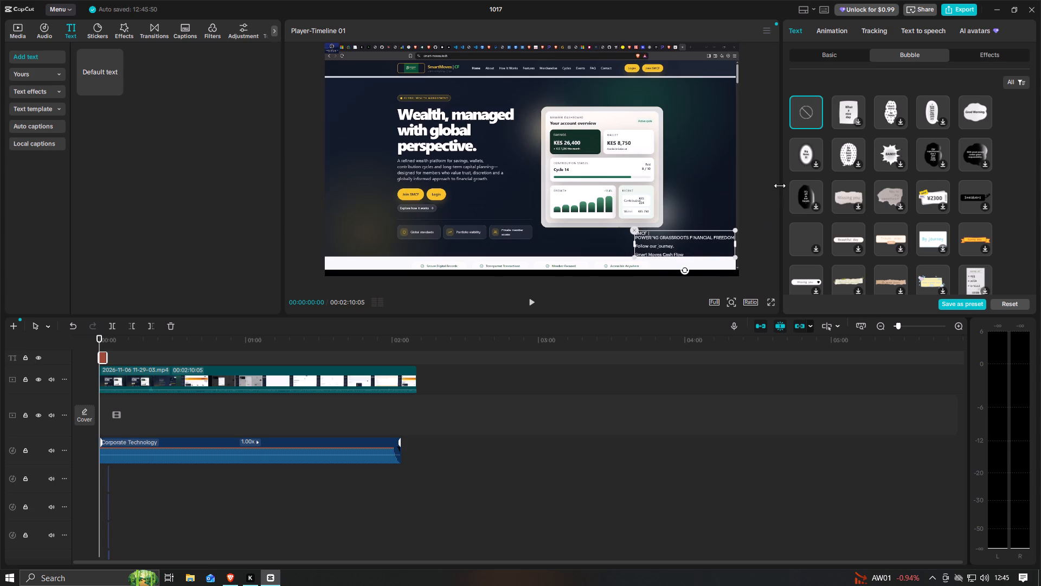
left_click(780, 186)
Look through the trending text effects for a style that could suit the SMCF overlay.
left_click(992, 53)
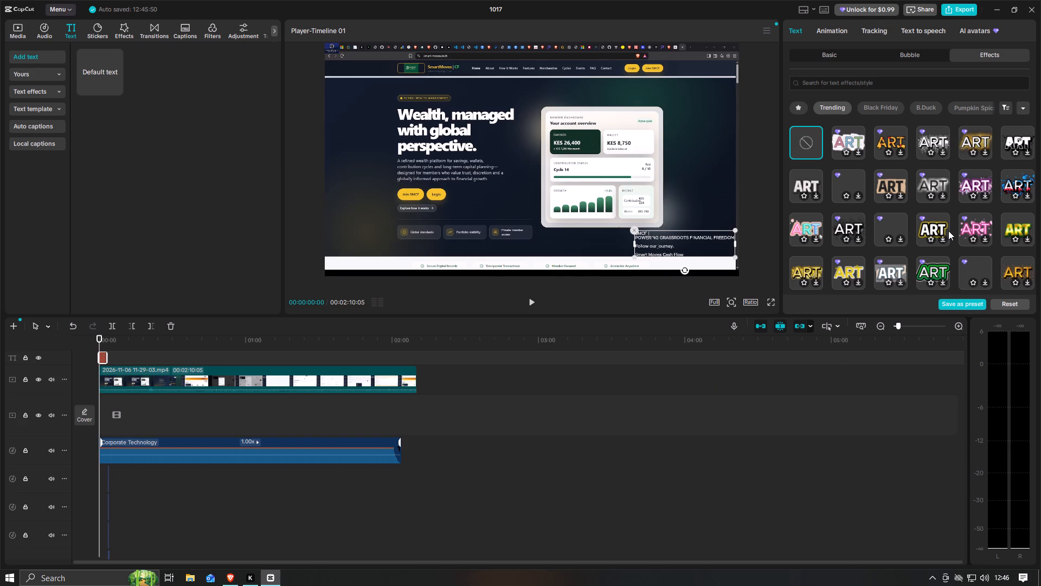
scroll(935, 238, "down", 2)
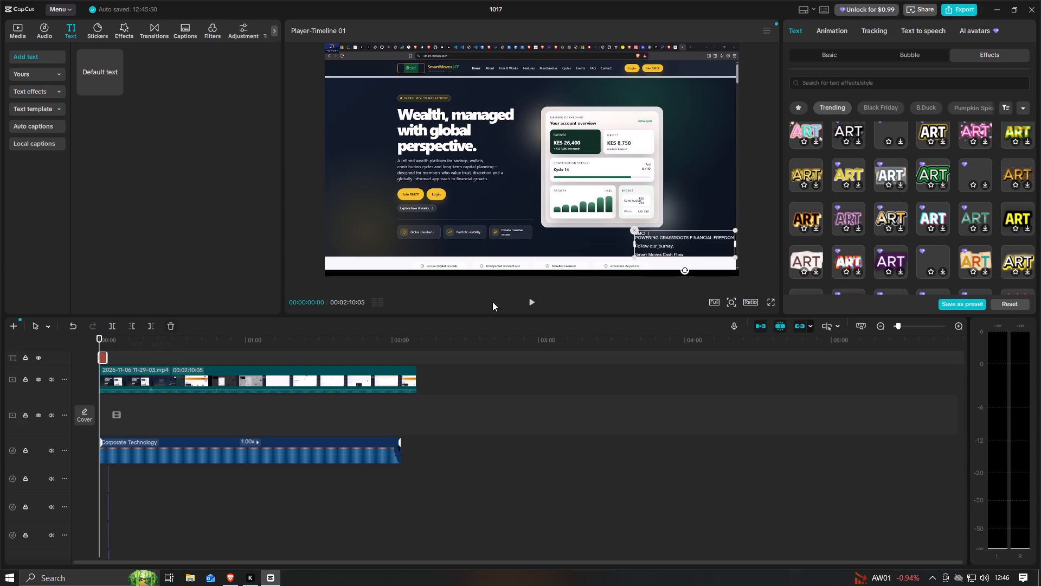
scroll(975, 239, "down", 6)
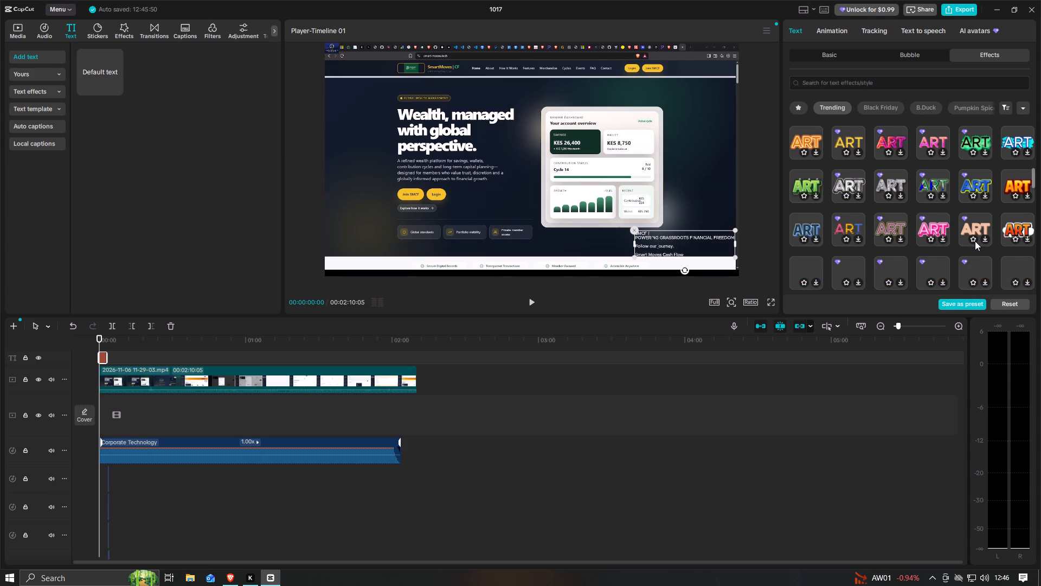
scroll(975, 241, "down", 1)
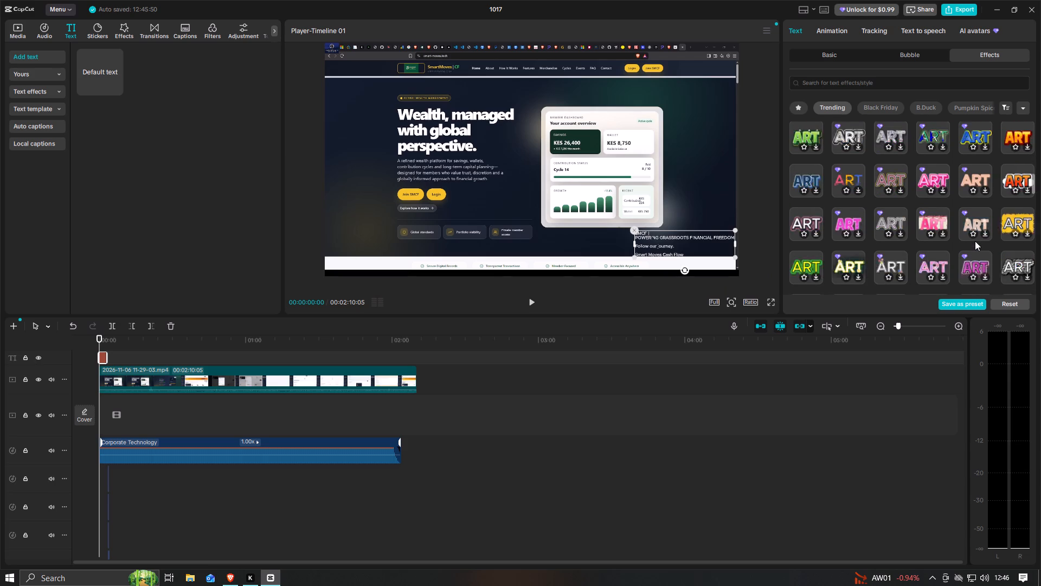
scroll(975, 241, "down", 5)
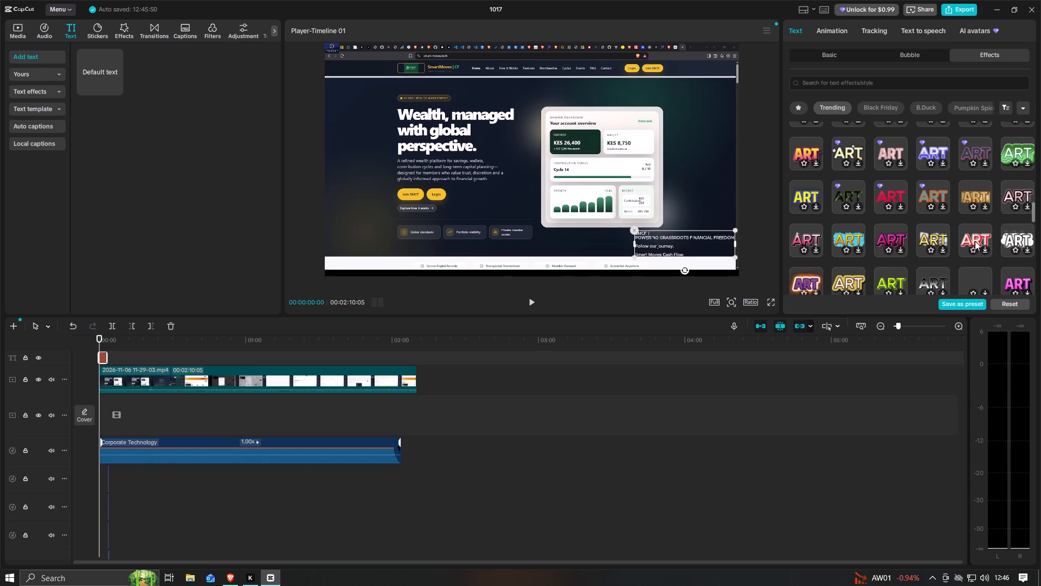
scroll(975, 241, "down", 3)
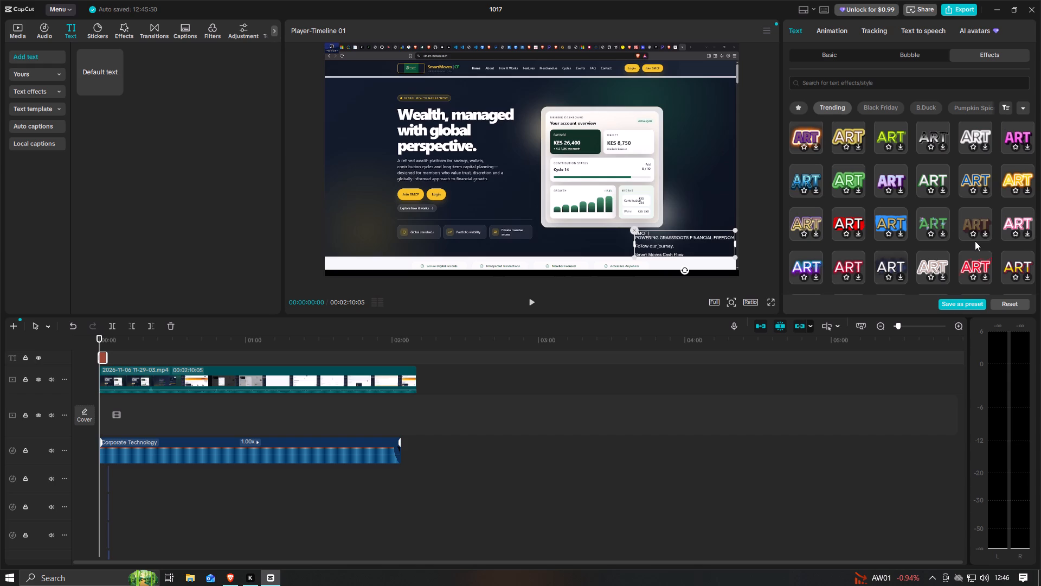
scroll(975, 241, "down", 2)
scroll(975, 241, "up", 2)
scroll(975, 241, "down", 4)
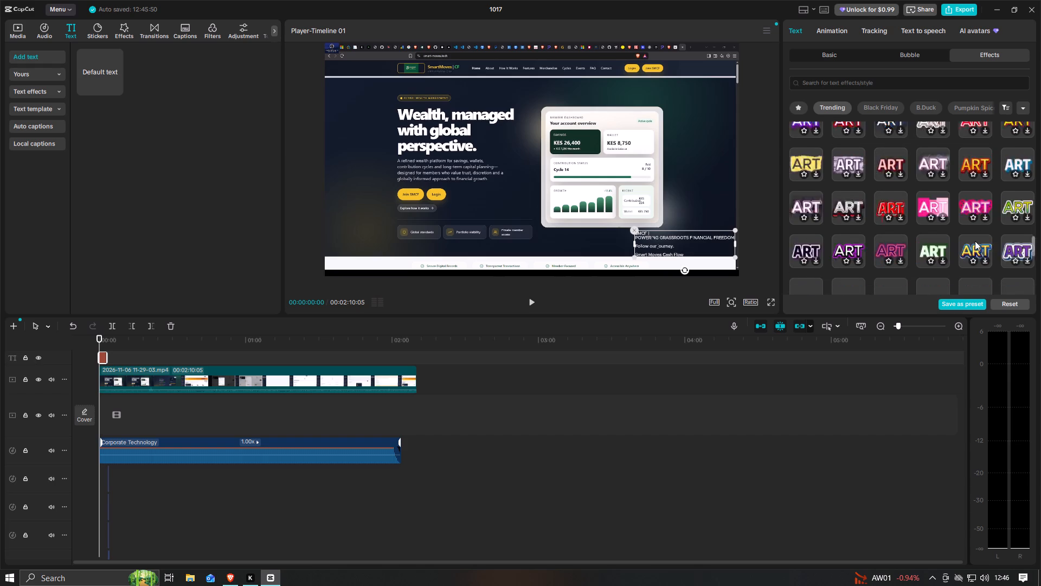
scroll(975, 241, "down", 2)
scroll(975, 241, "up", 1)
scroll(975, 241, "down", 2)
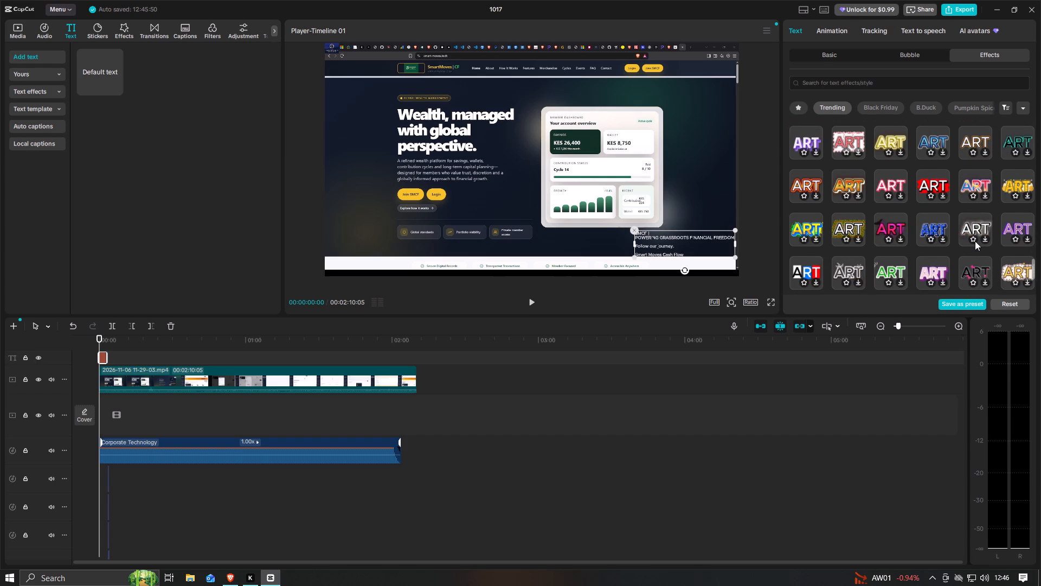
scroll(975, 241, "down", 5)
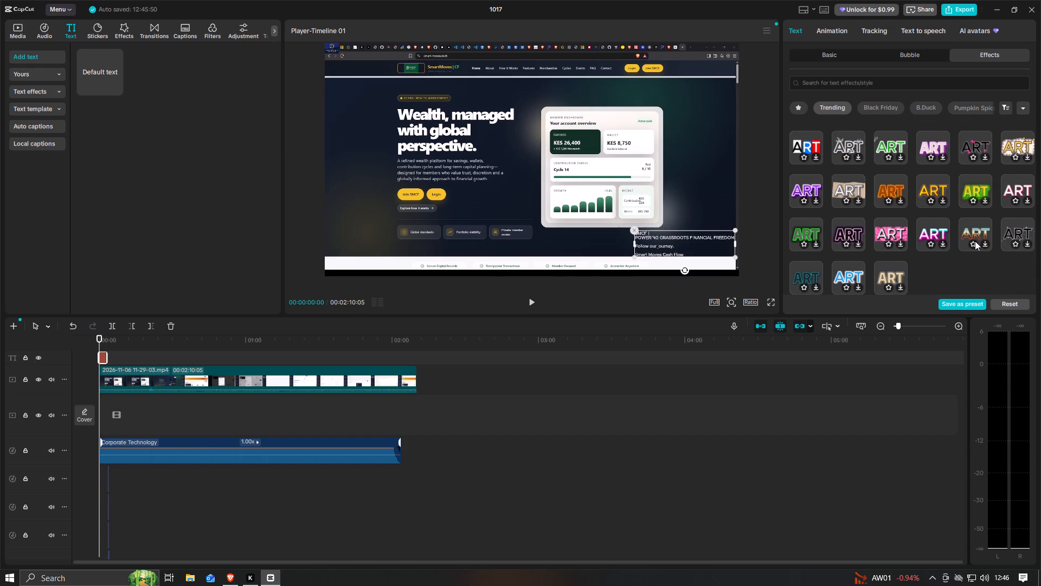
scroll(975, 241, "down", 1)
scroll(975, 241, "up", 16)
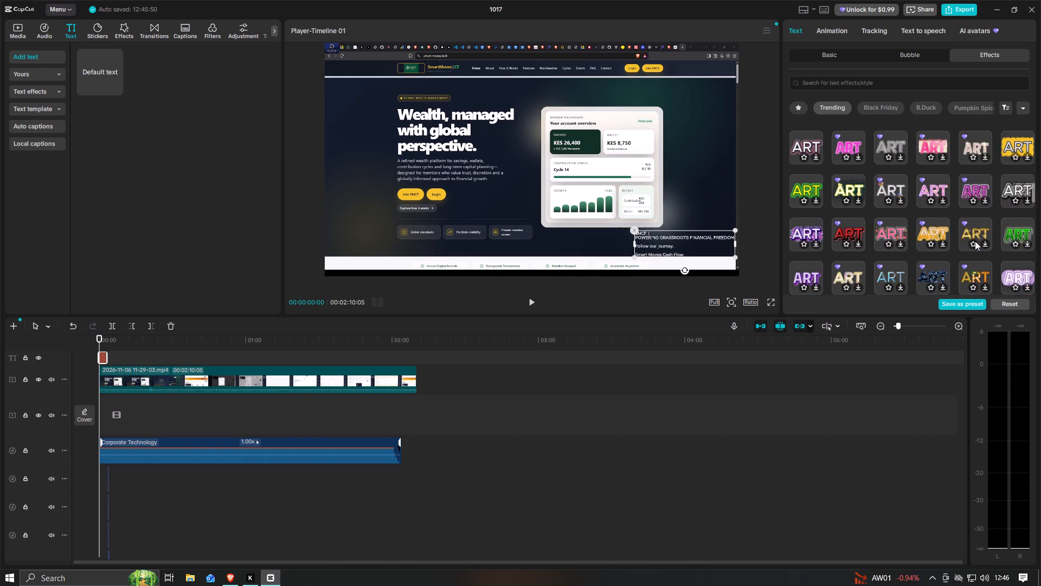
scroll(975, 241, "up", 3)
scroll(975, 241, "down", 1)
scroll(975, 241, "up", 14)
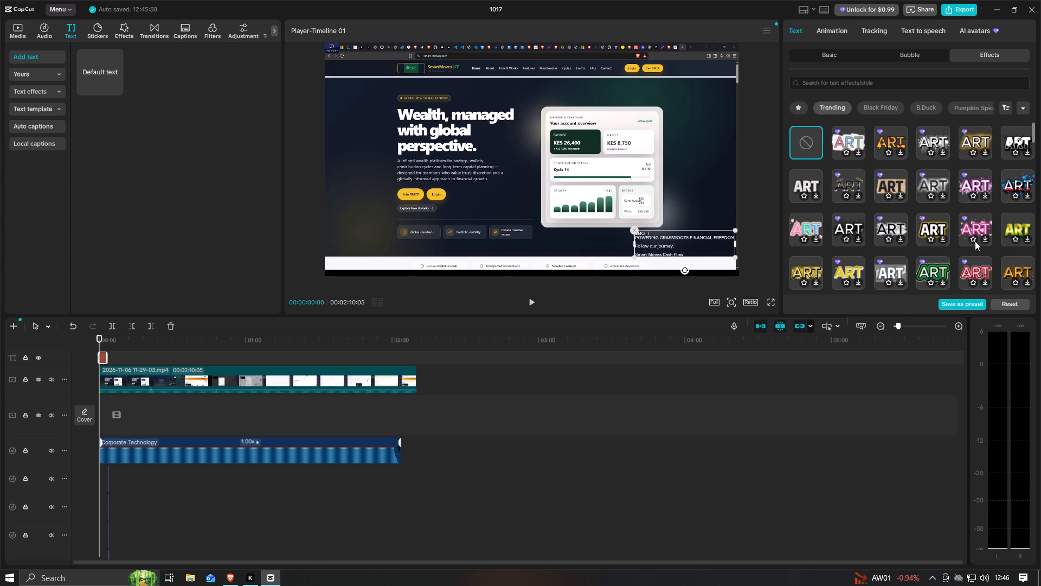
scroll(975, 241, "up", 2)
Save the SMCF overlay's text styling as a preset.
left_click(965, 305)
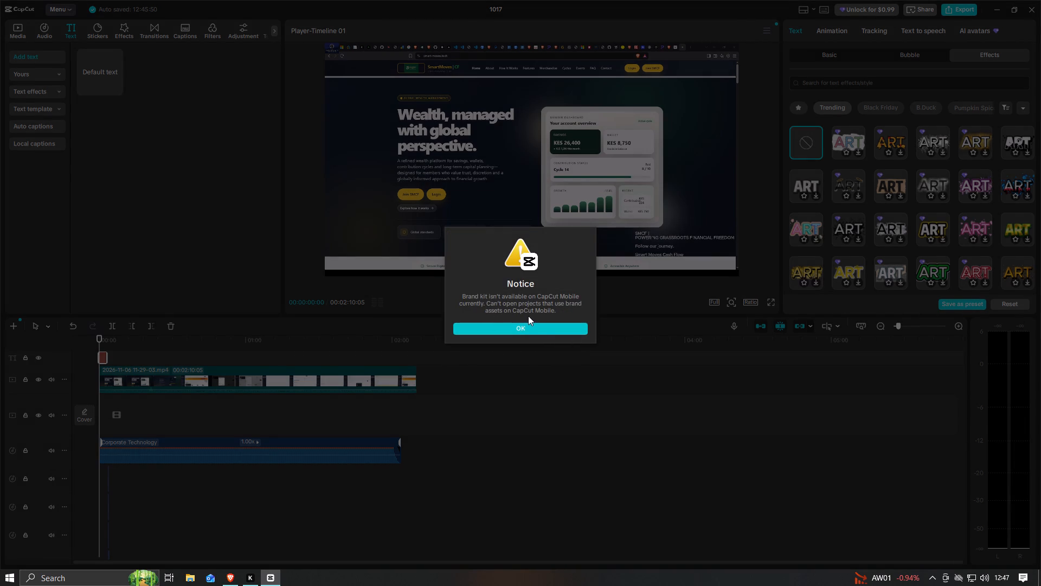
left_click(540, 328)
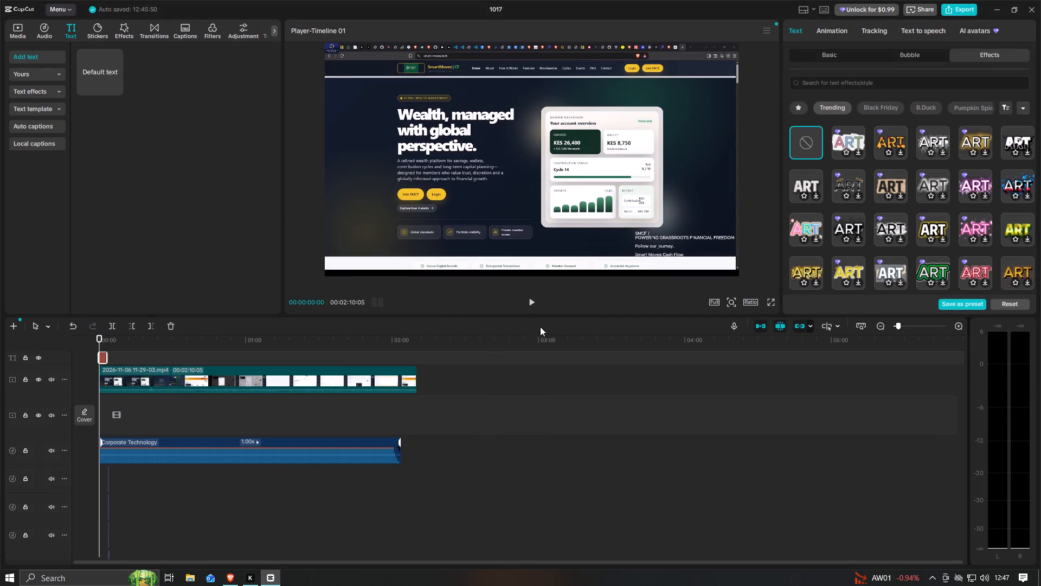
left_click(908, 59)
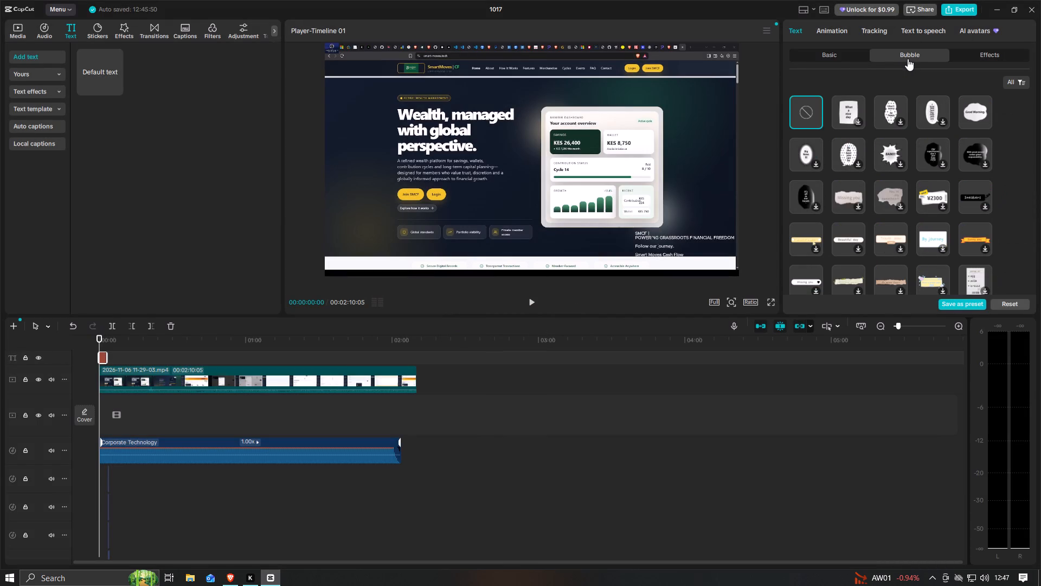
left_click(839, 56)
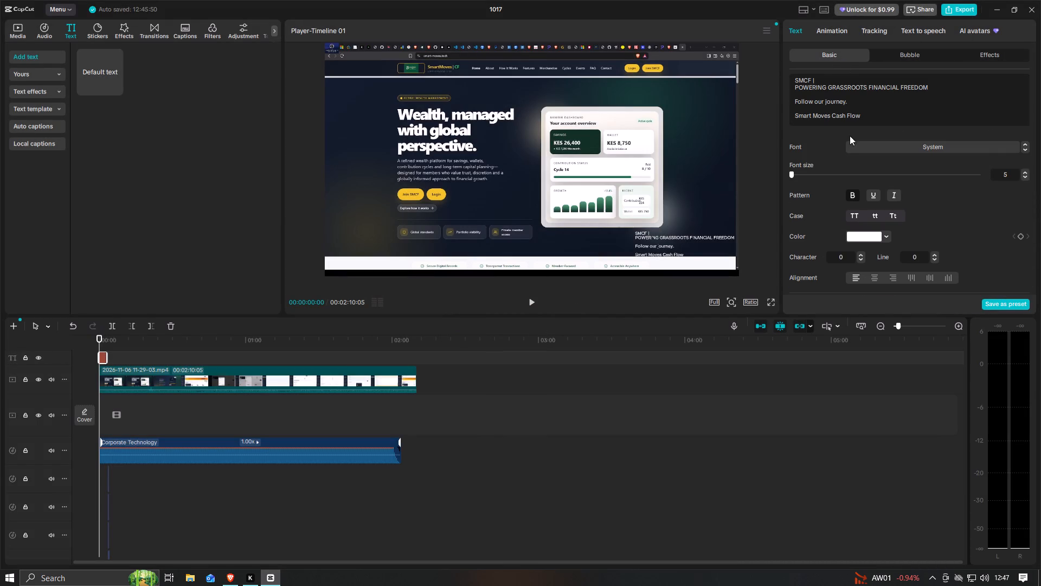
left_click(998, 305)
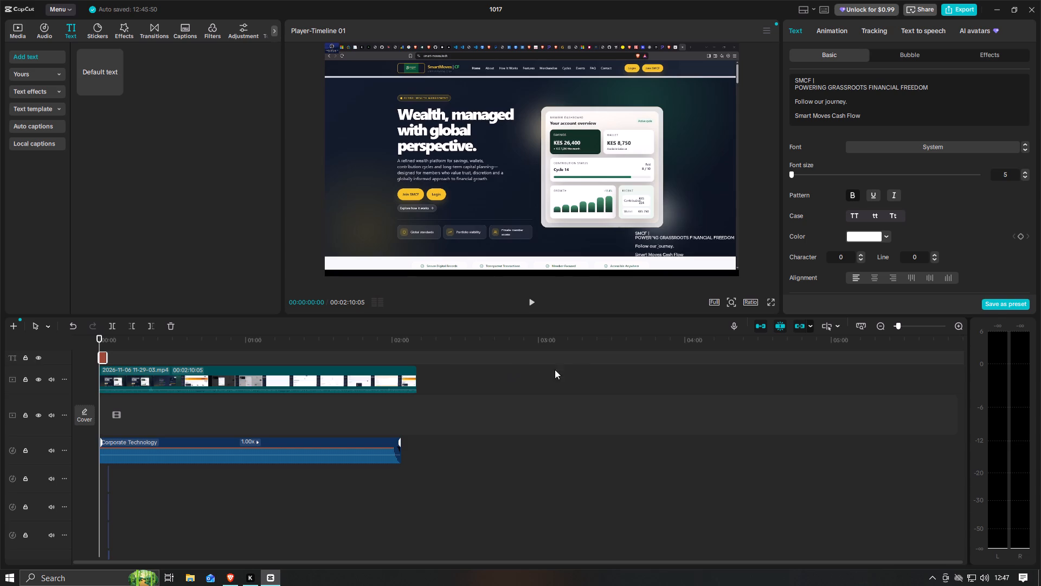
left_click(996, 306)
Play back the opening seconds of the video from the start to review the SMCF overlay and the sound.
left_click(185, 116)
left_click(533, 303)
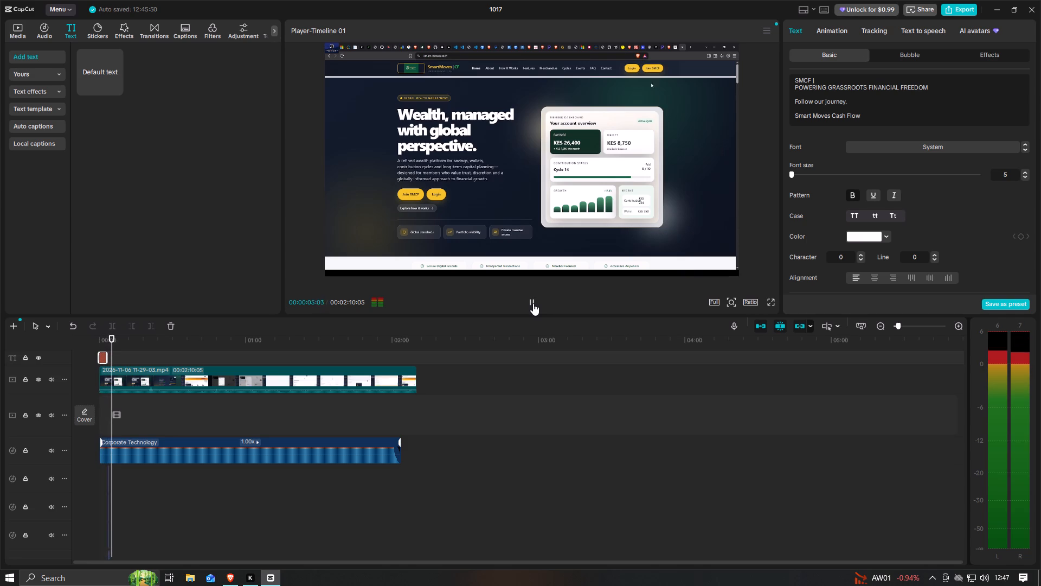
left_click(533, 303)
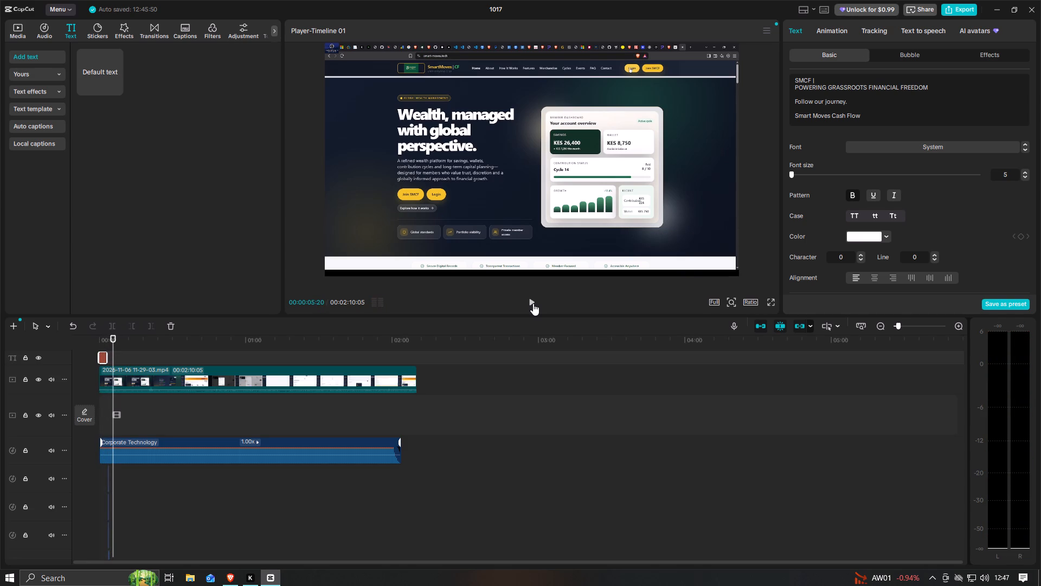
left_click(533, 303)
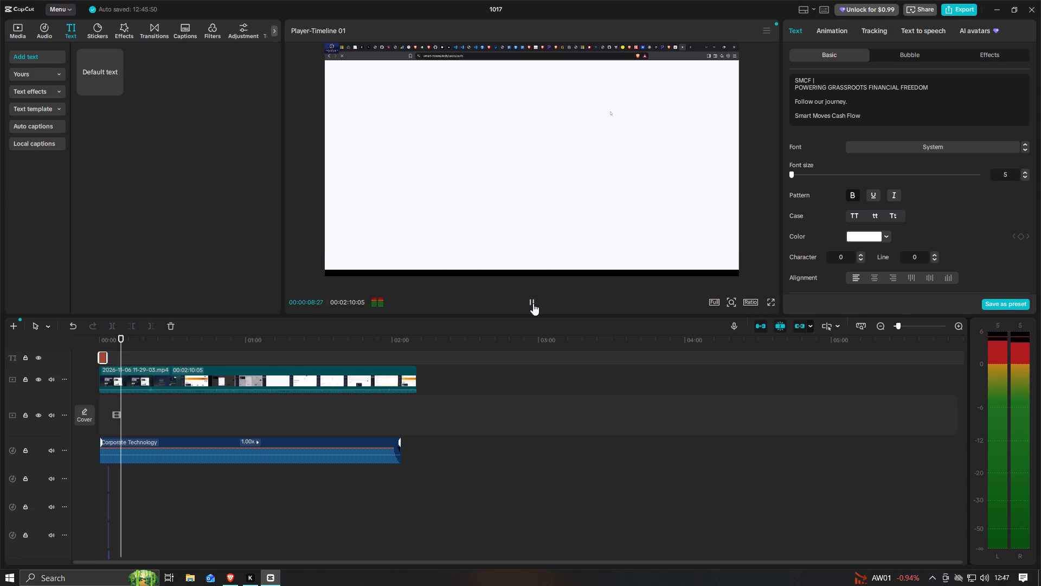
left_click(533, 303)
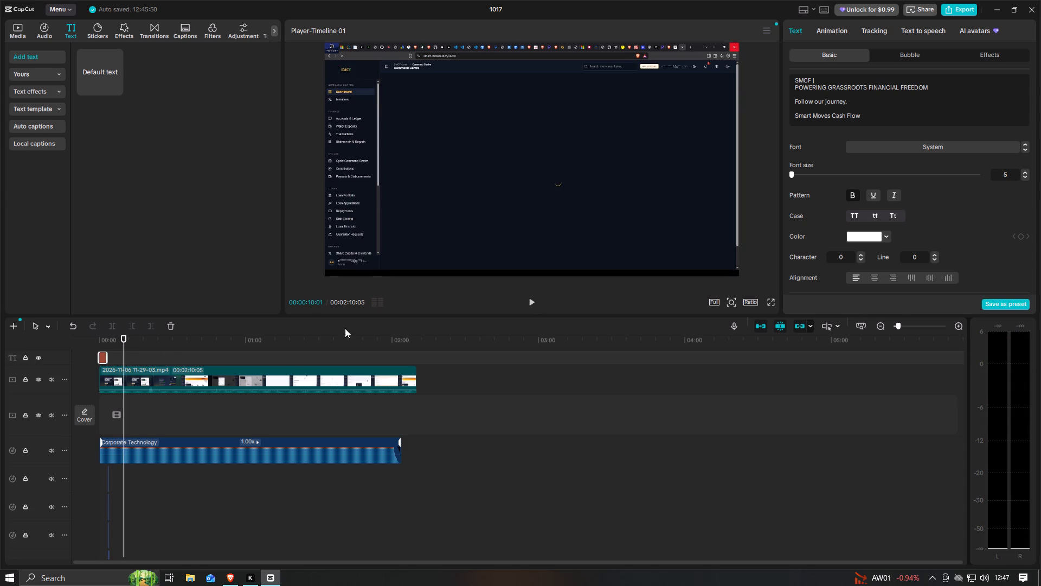
left_click_drag(124, 335, 89, 346)
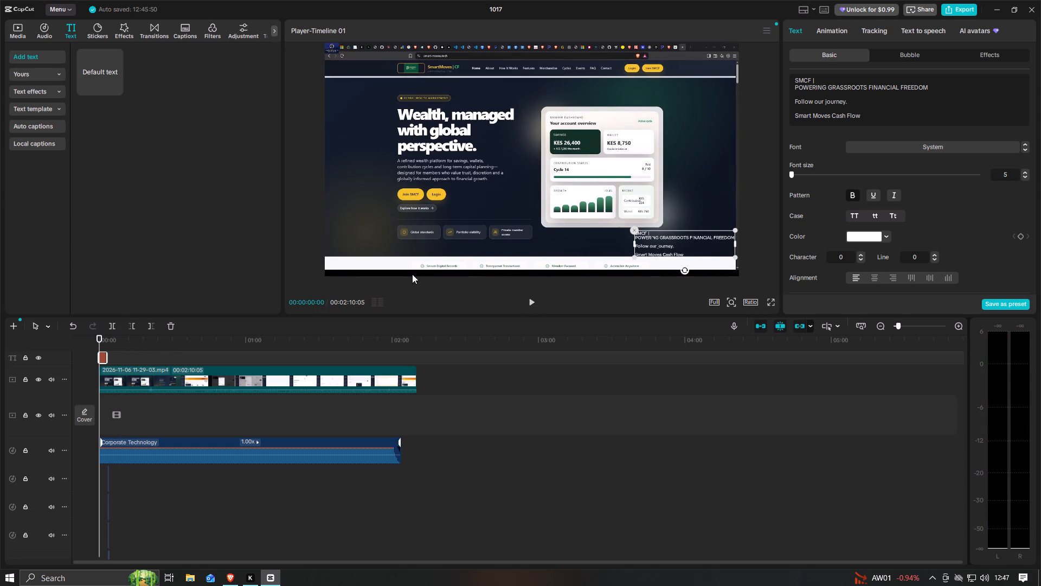
left_click(681, 147)
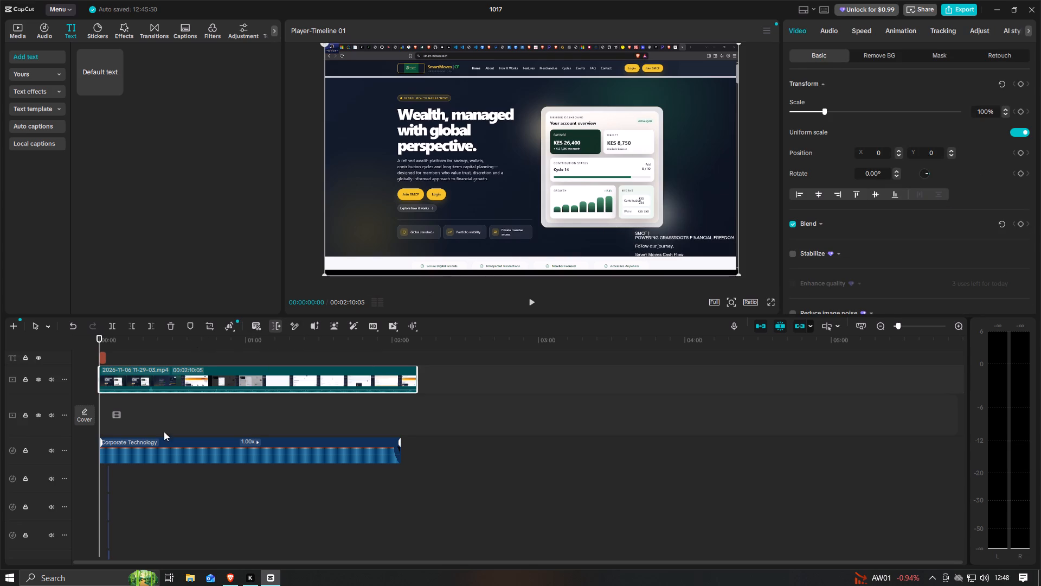
left_click(532, 302)
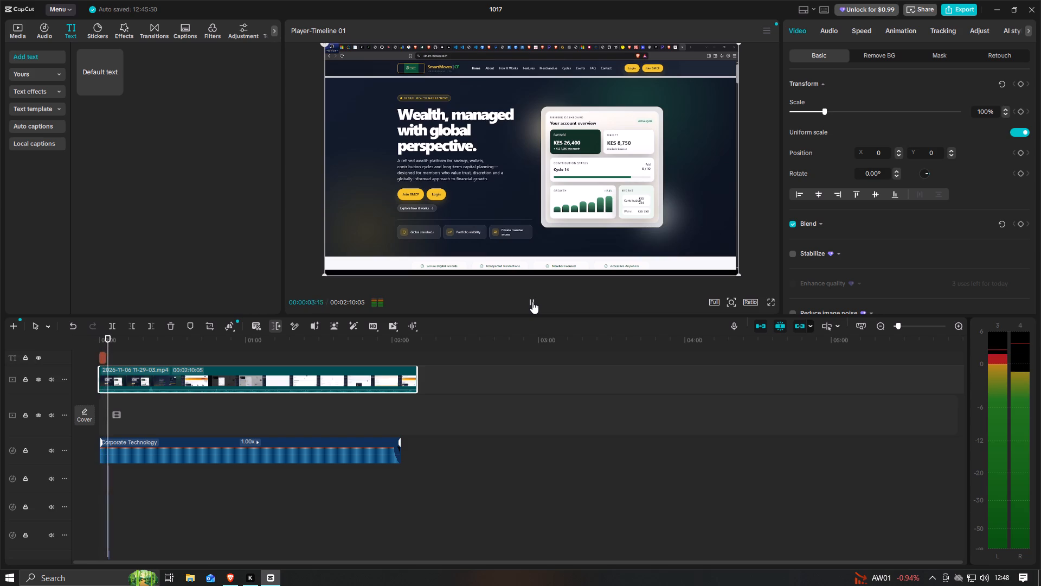
left_click(532, 302)
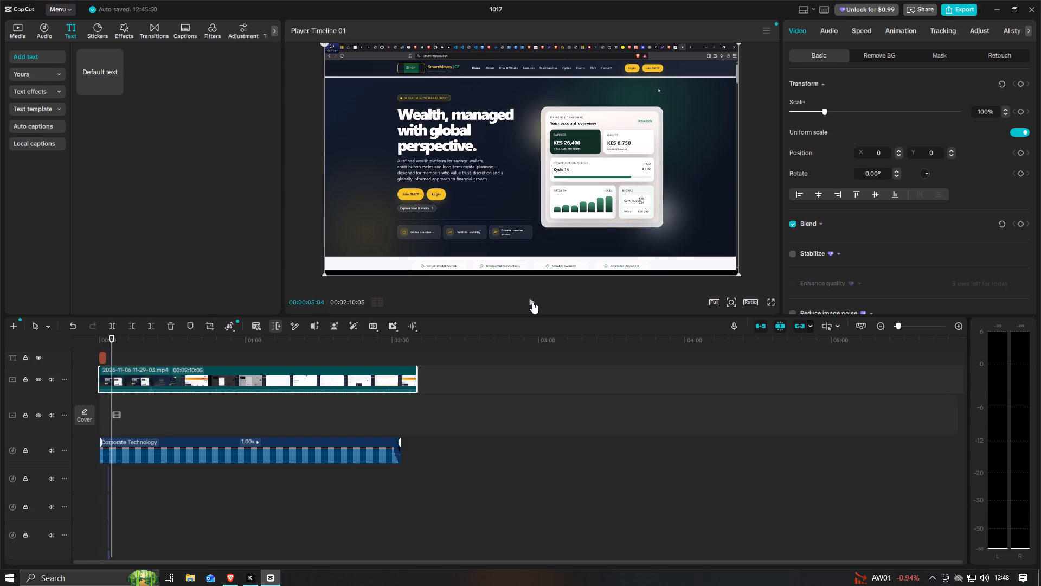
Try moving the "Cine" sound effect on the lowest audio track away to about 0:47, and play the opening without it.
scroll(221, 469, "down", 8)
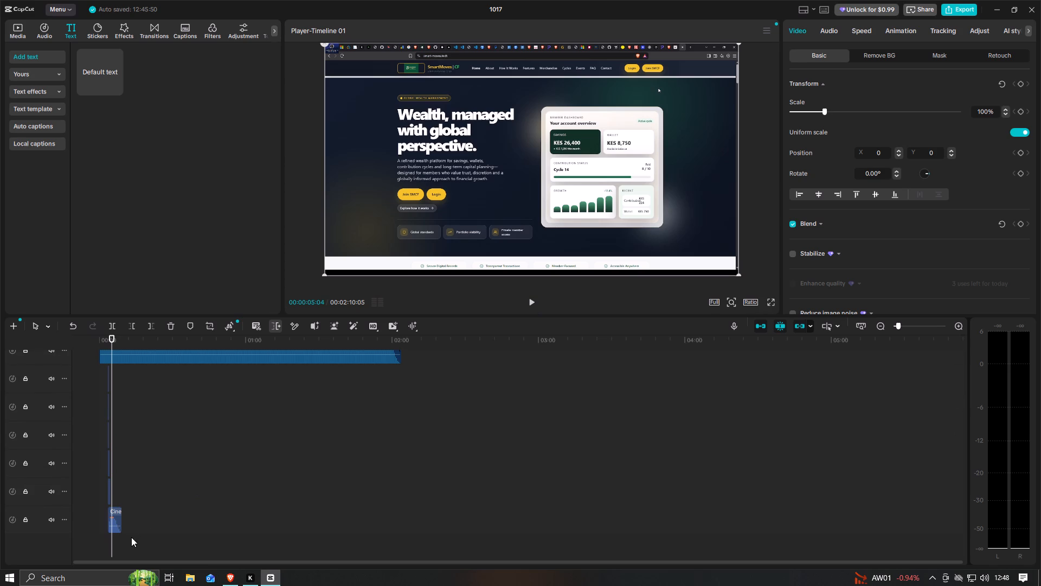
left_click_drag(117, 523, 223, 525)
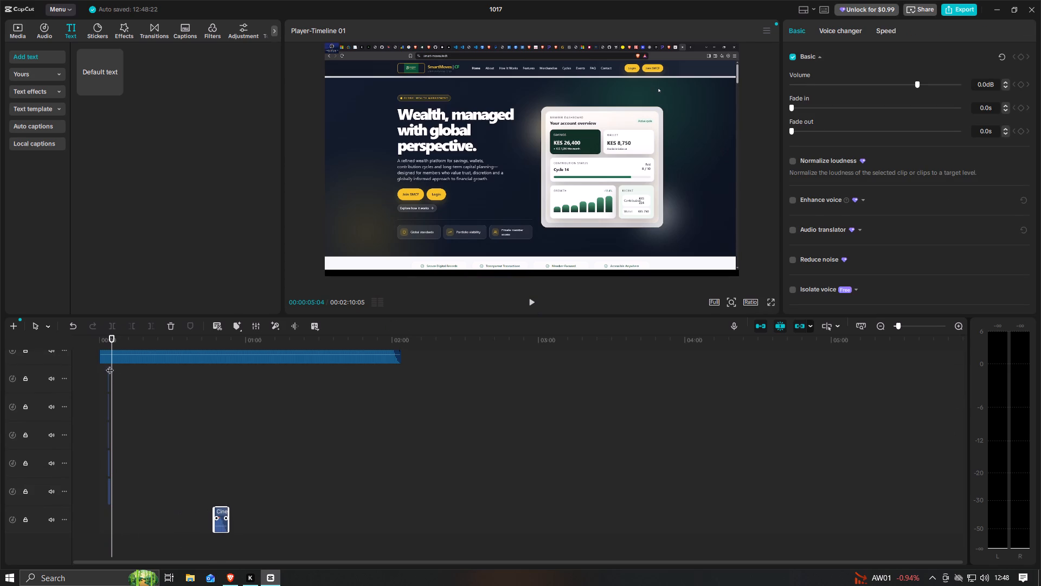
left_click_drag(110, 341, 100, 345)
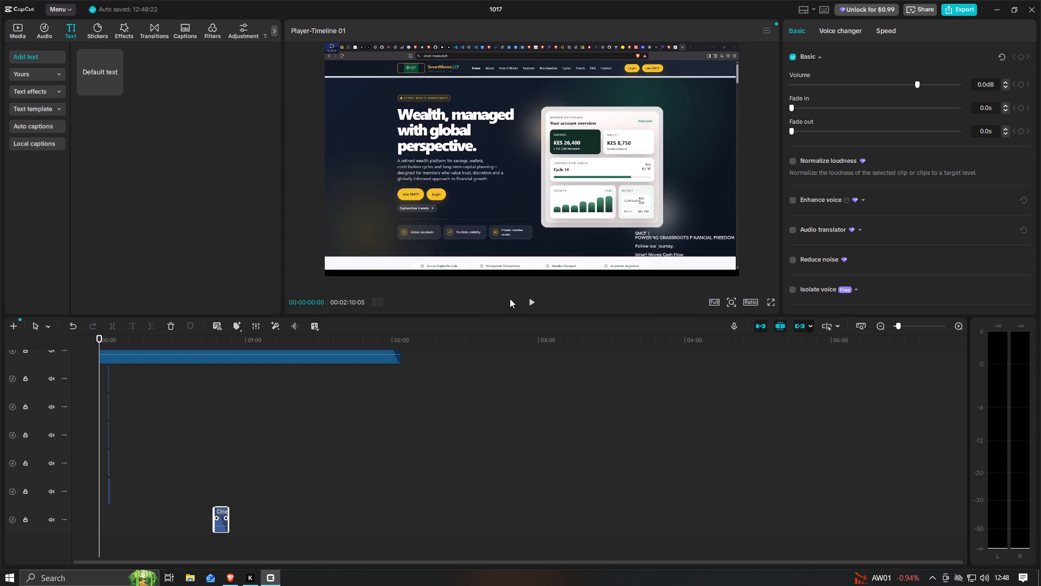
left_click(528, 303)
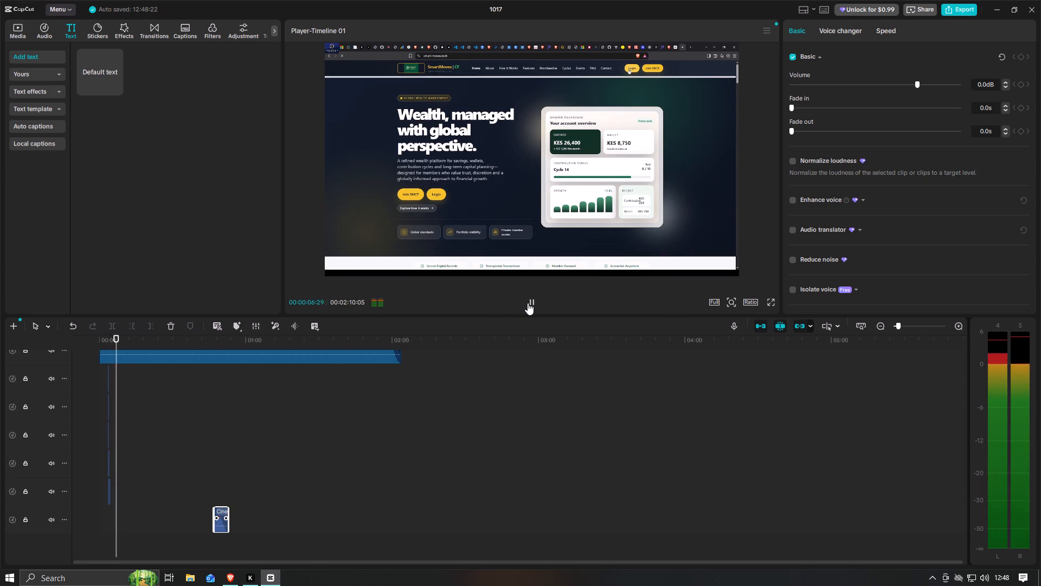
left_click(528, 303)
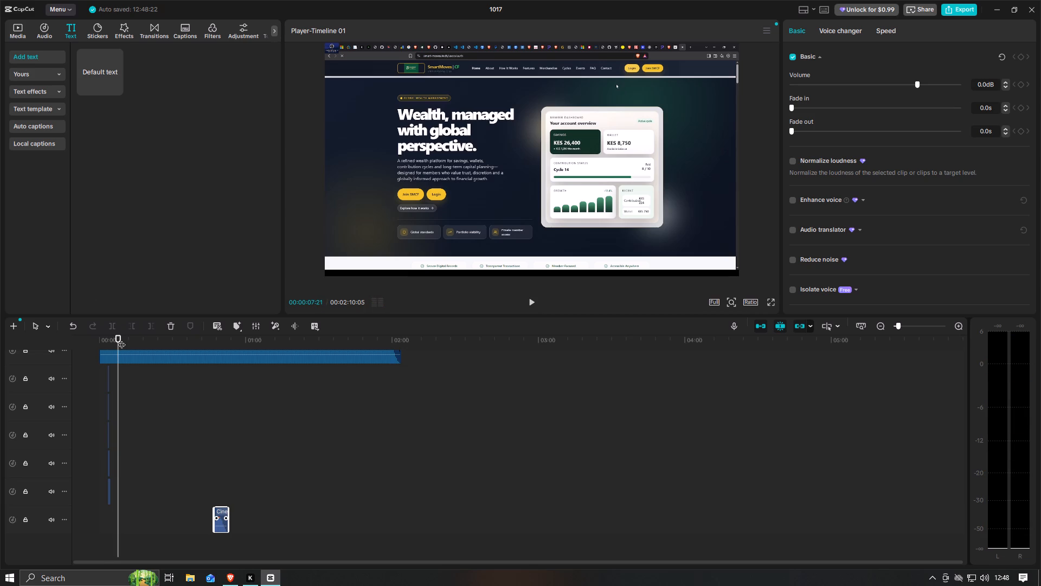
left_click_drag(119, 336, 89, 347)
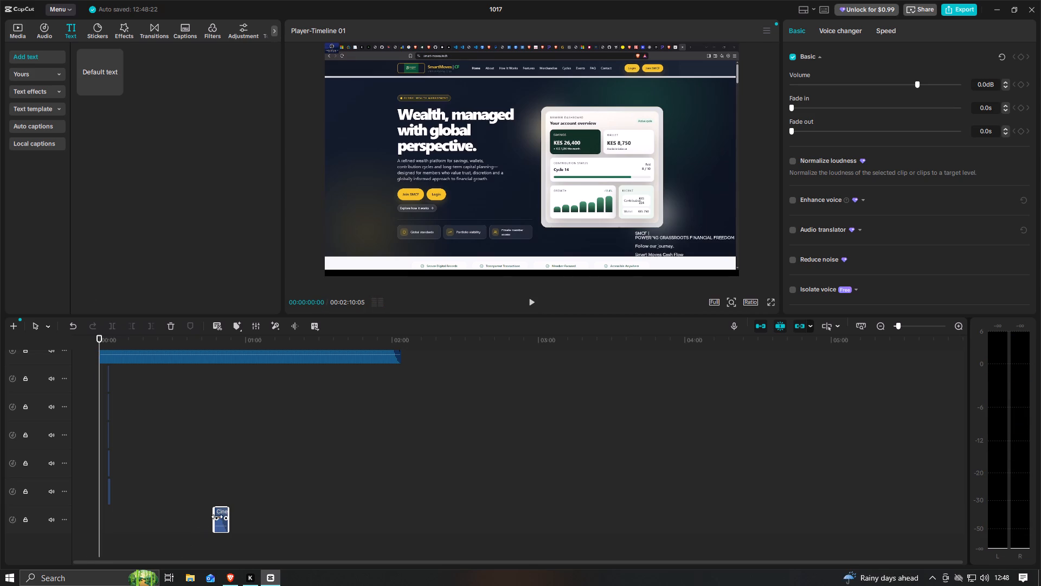
Move the "Cine" sound effect to the very start of the timeline and play back the opening.
left_click_drag(223, 514, 112, 514)
left_click_drag(112, 514, 109, 513)
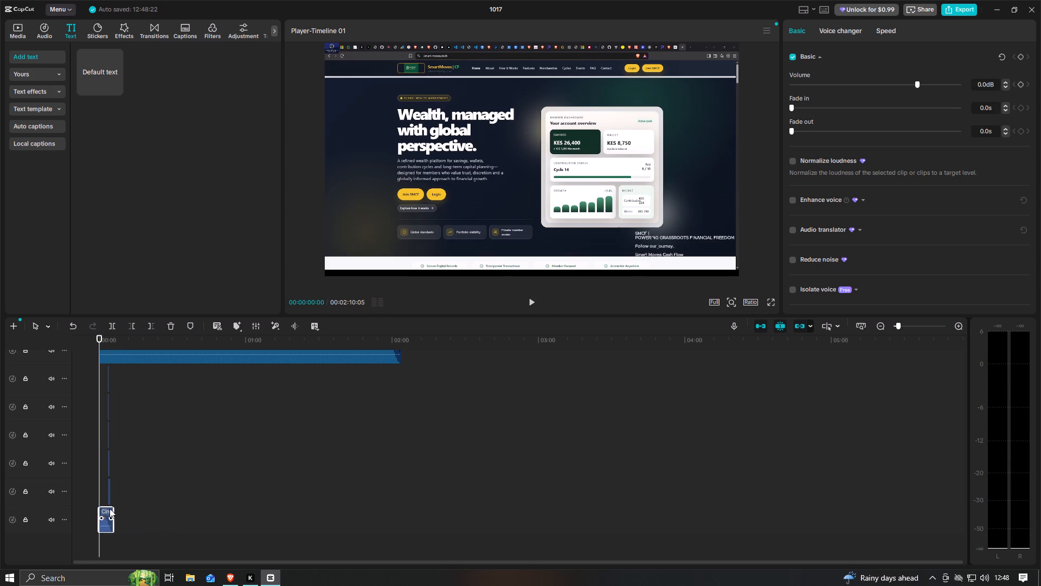
left_click(530, 300)
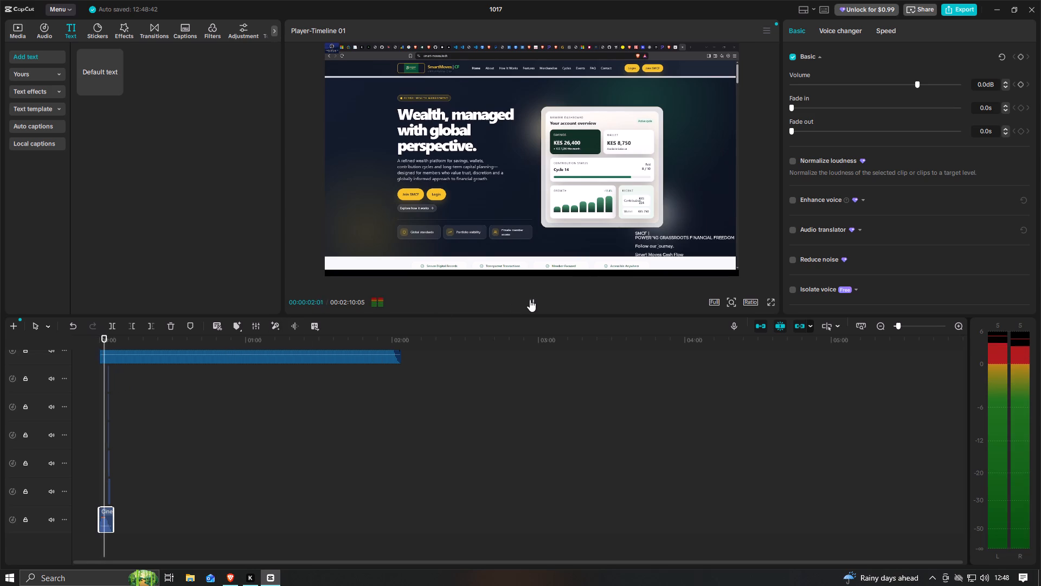
left_click(530, 300)
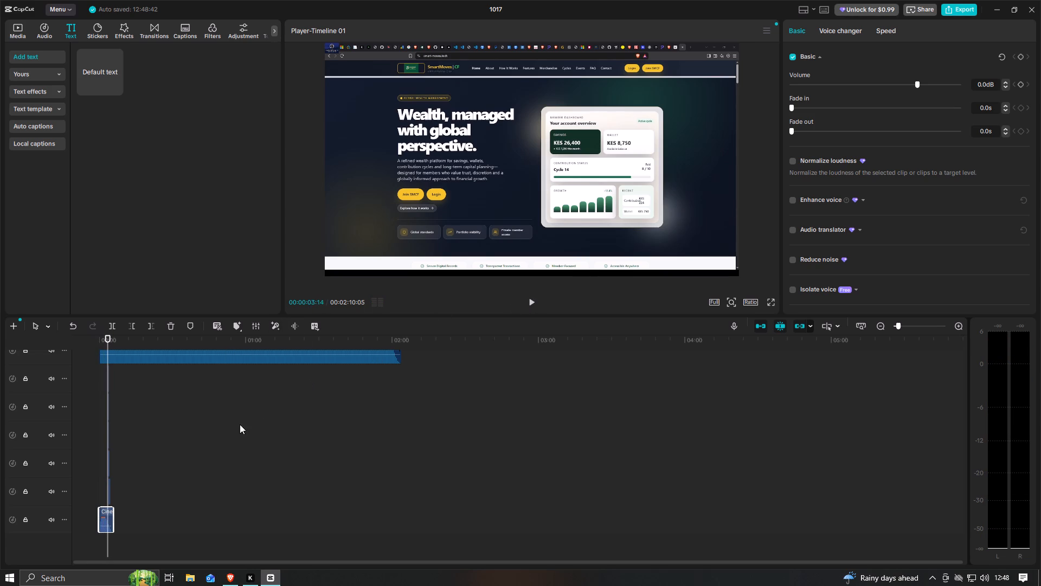
Look over the stacked audio tracks, checking the short sound effect just above the "Cine" clip and its track settings.
left_click(240, 424)
left_click(108, 491)
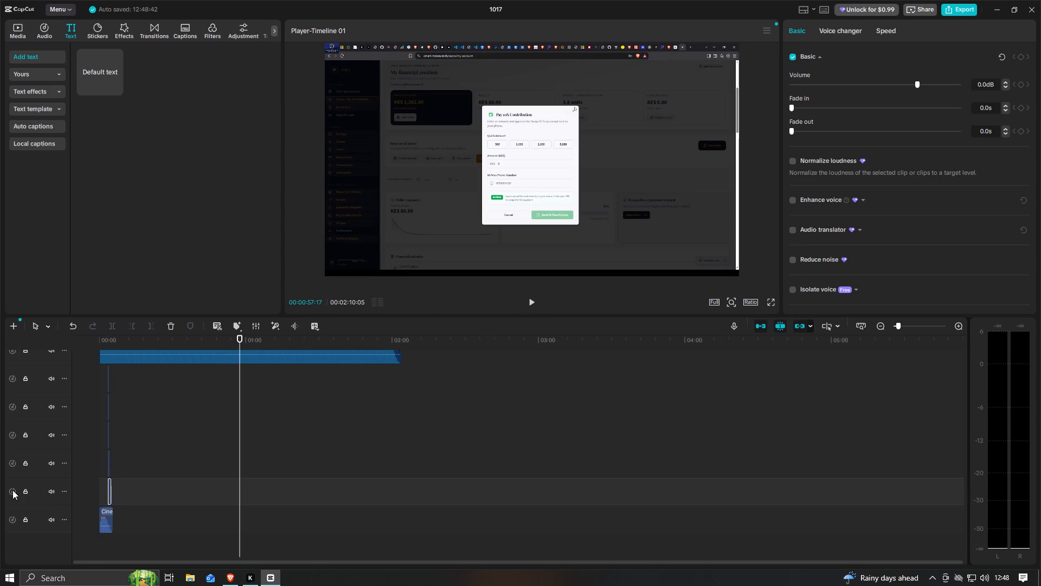
left_click(63, 491)
left_click(59, 461)
scroll(49, 466, "up", 1)
scroll(49, 466, "down", 1)
scroll(49, 466, "up", 4)
scroll(410, 441, "up", 10)
scroll(366, 425, "up", 1)
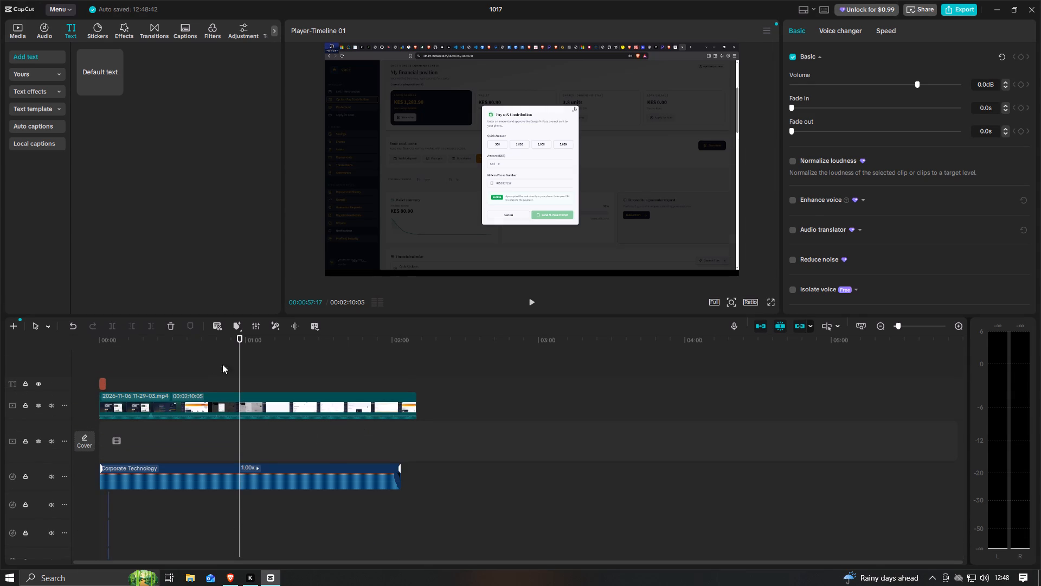
Examine the empty main track between the website recording and the music, including its track height and audio waveform size options.
left_click_drag(242, 342, 74, 359)
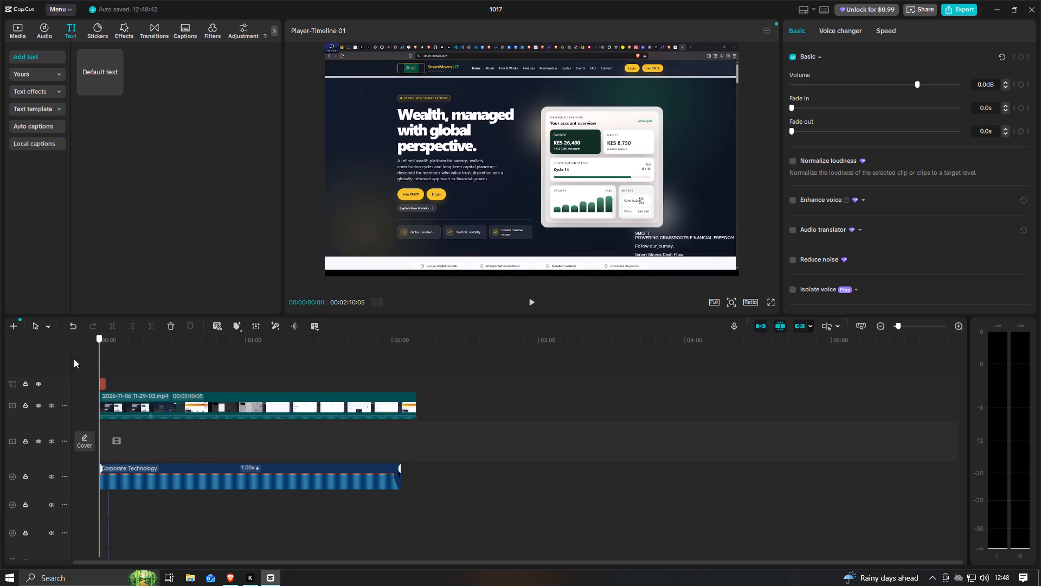
left_click(118, 444)
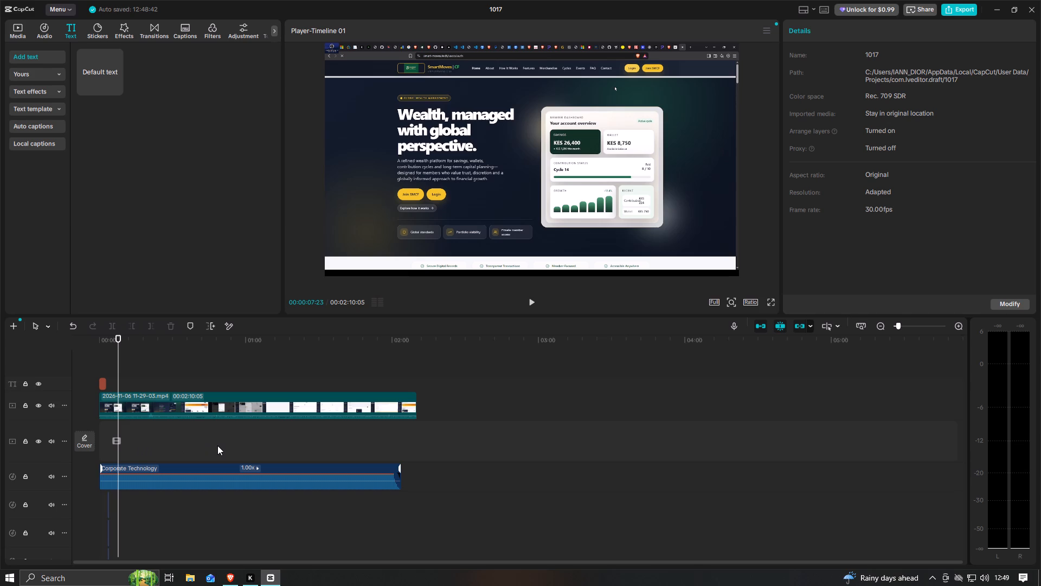
scroll(217, 445, "up", 2)
left_click_drag(119, 335, 92, 340)
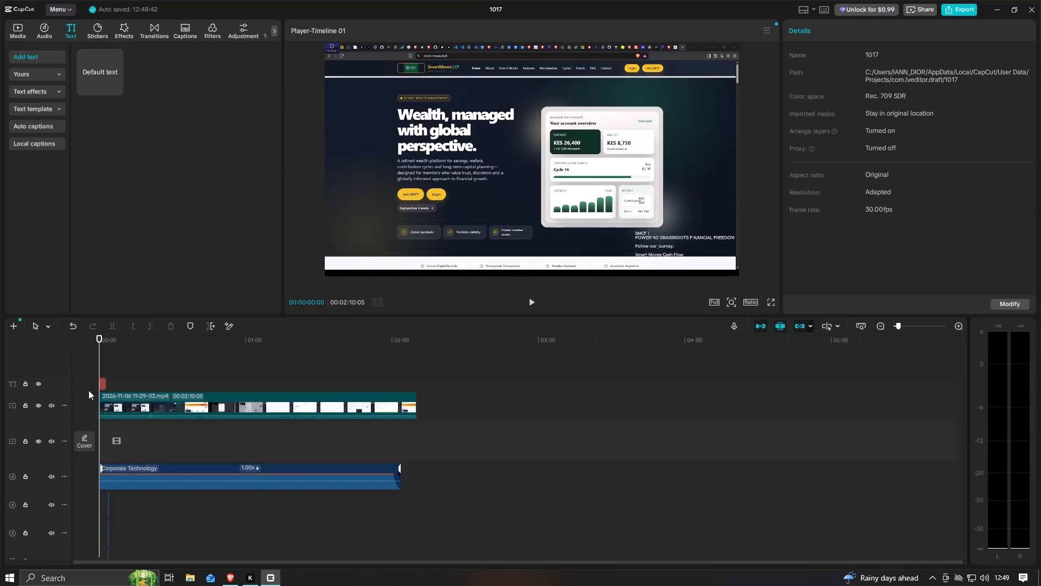
left_click(115, 439)
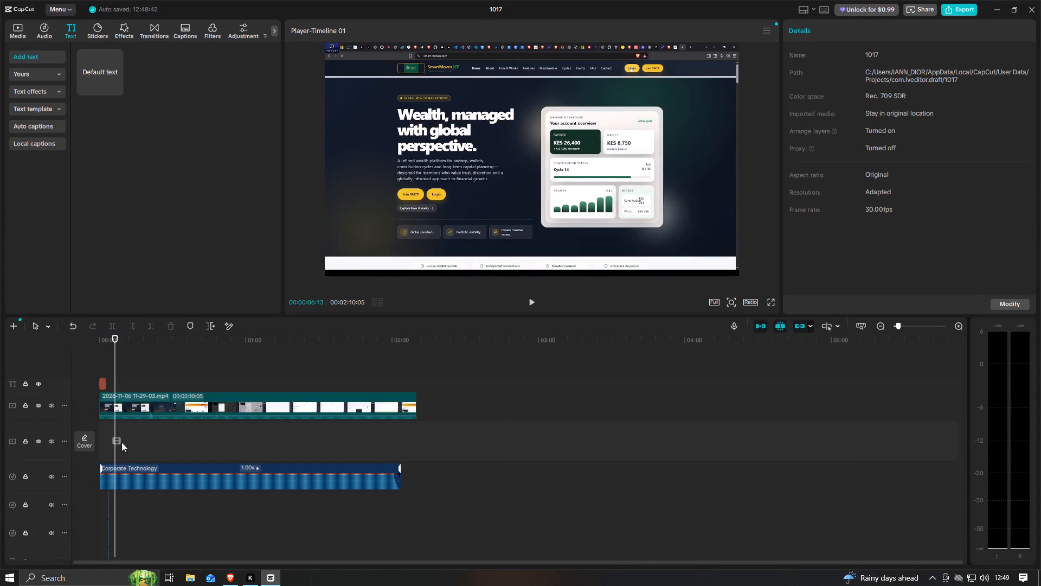
left_click(138, 446)
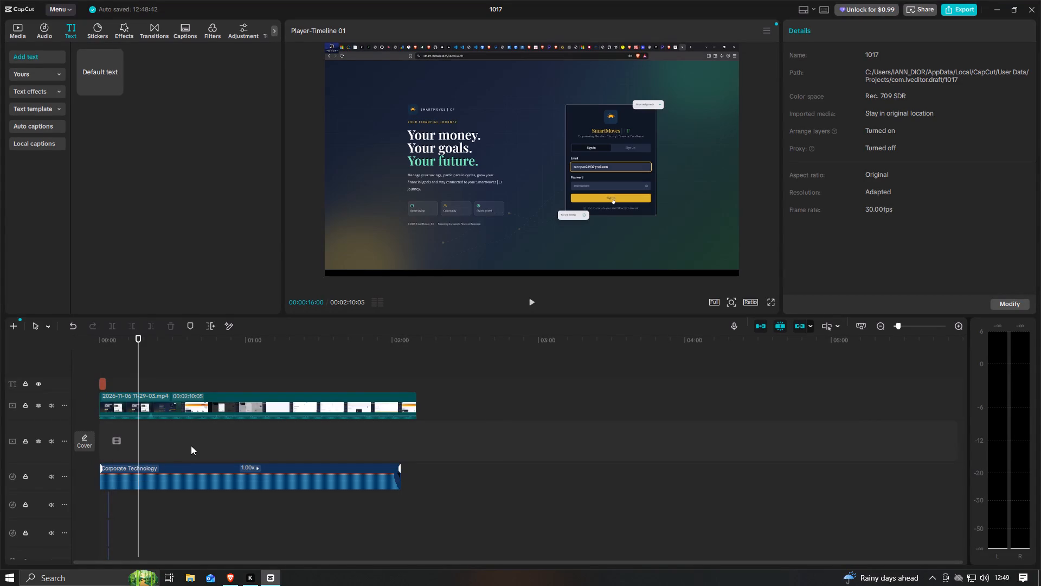
left_click_drag(139, 341, 69, 352)
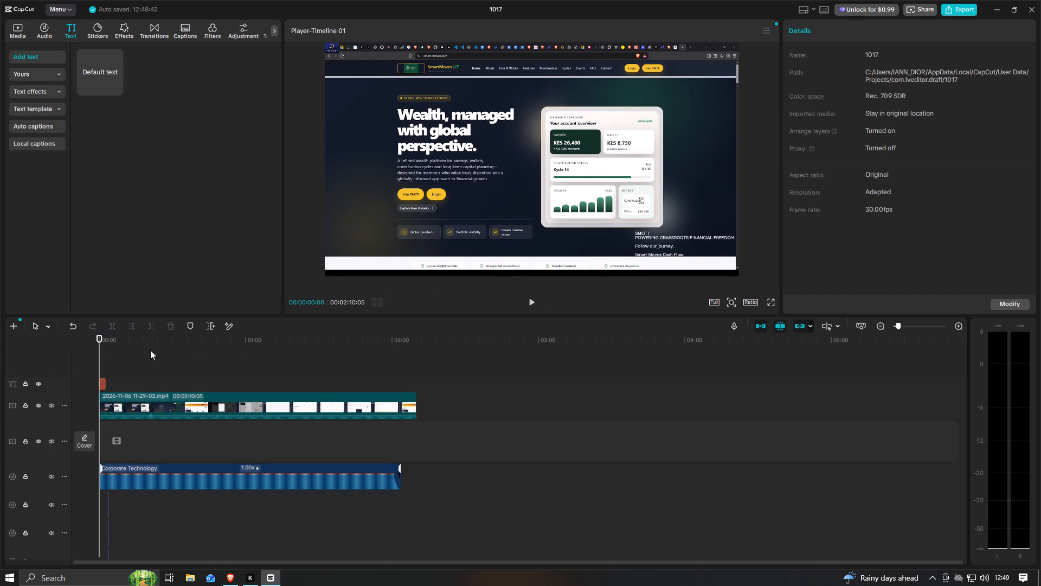
left_click(66, 442)
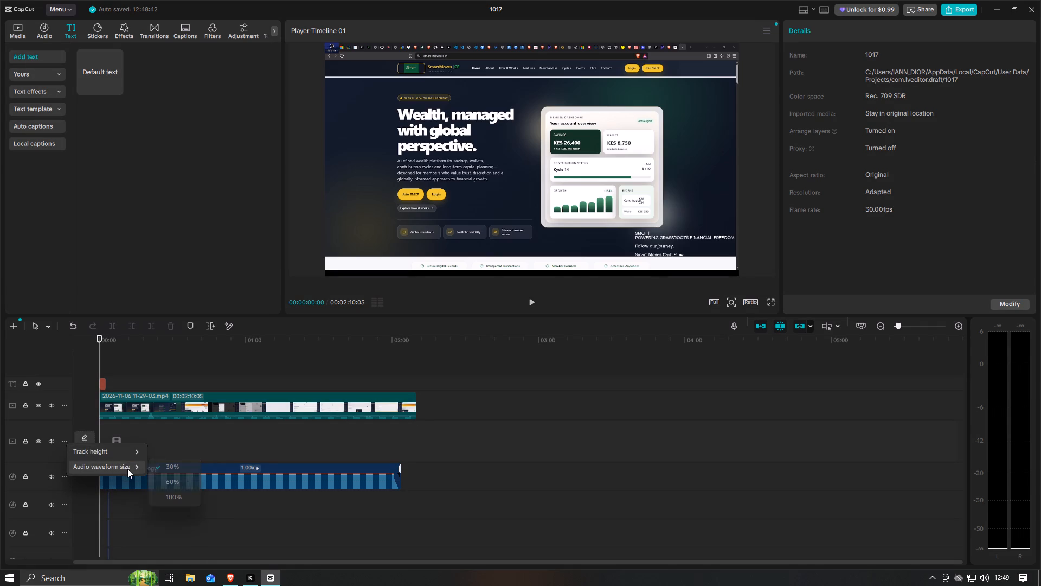
left_click(262, 445)
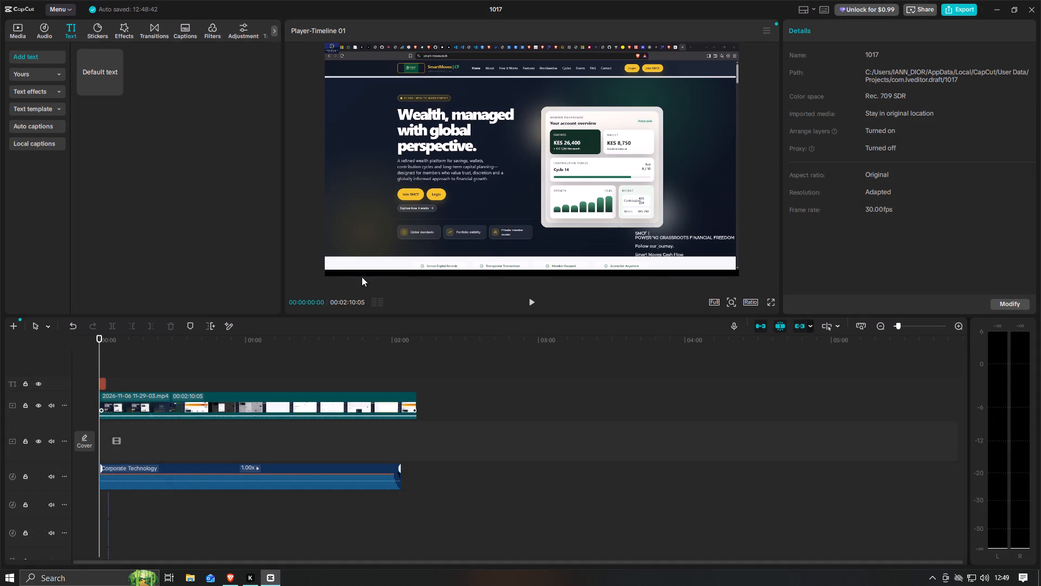
Play the opening again from the start to review the repositioned "Cine" sound effect.
left_click(531, 303)
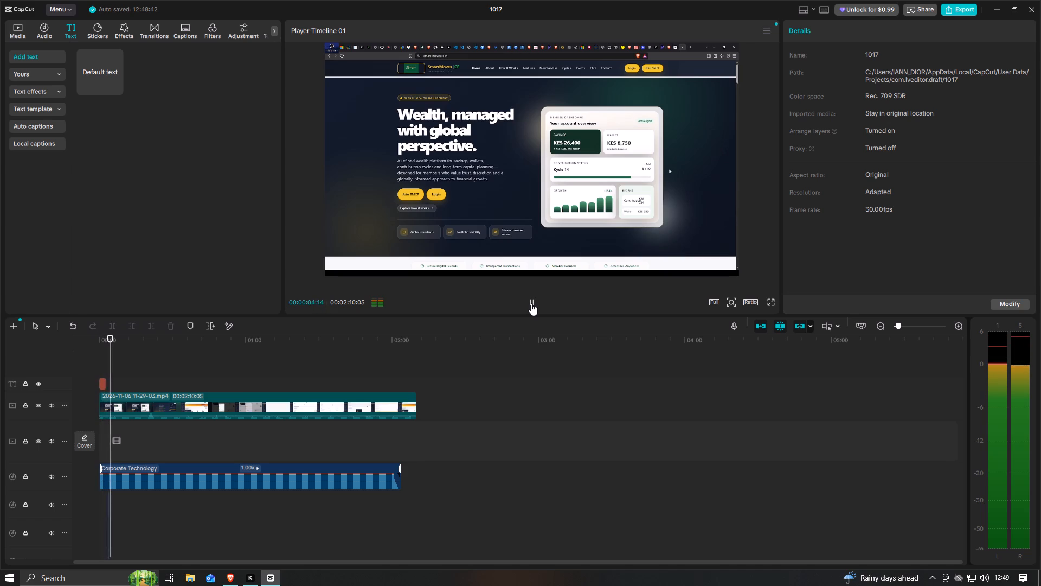
left_click(531, 303)
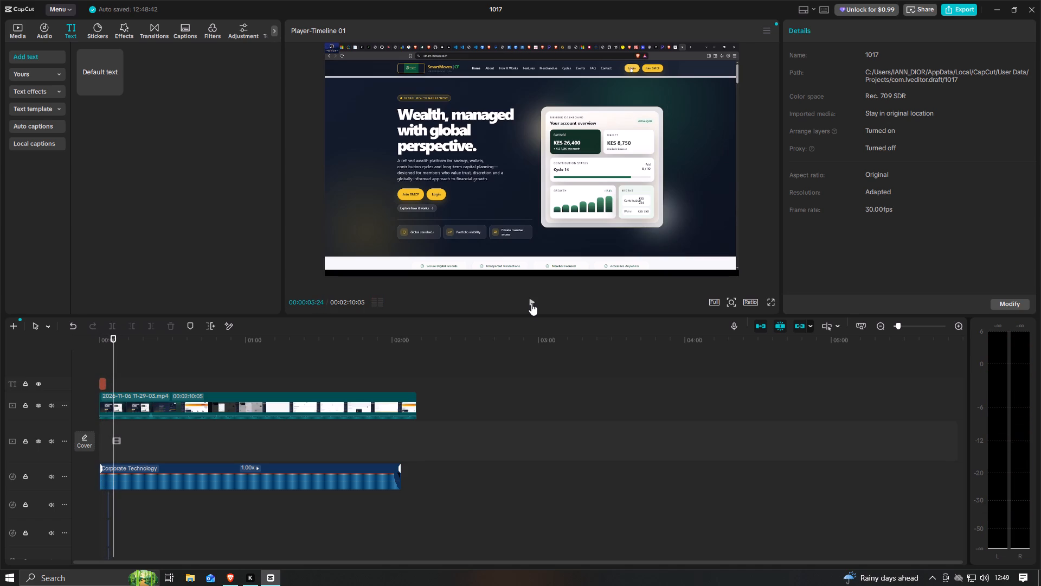
scroll(390, 461, "down", 2)
scroll(390, 461, "up", 2)
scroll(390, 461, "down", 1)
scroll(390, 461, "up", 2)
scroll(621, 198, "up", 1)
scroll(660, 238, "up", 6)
Add the "Realistic sound effects for typing on keyboards" sound effect to the timeline at 00:00:05:24.
left_click(42, 33)
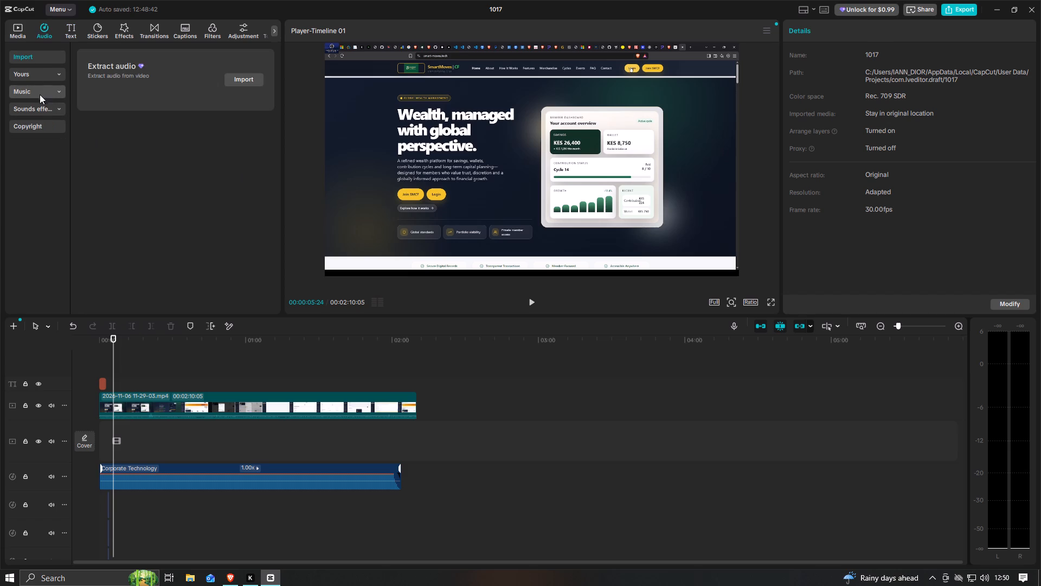
left_click(38, 107)
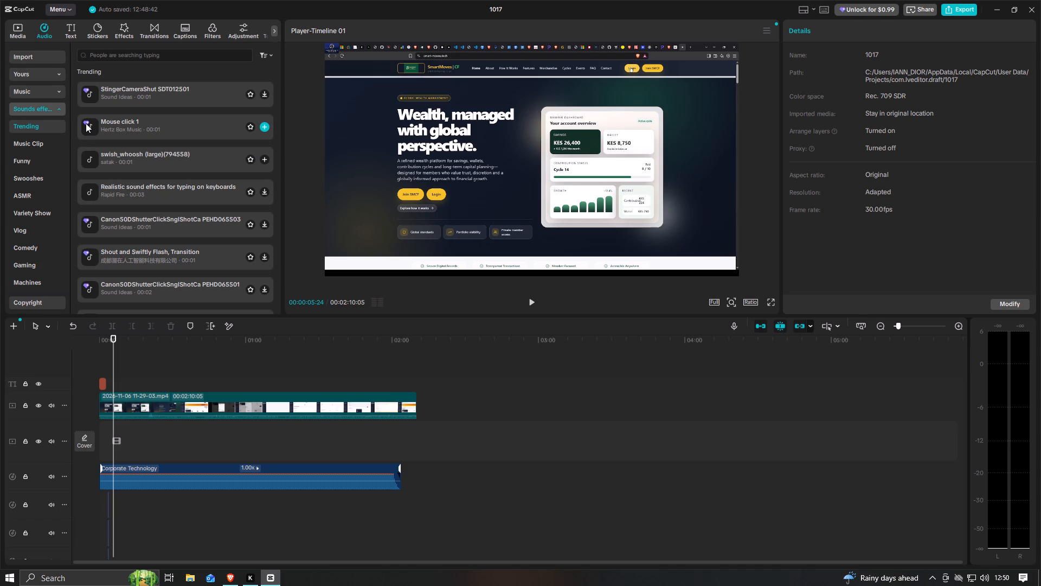
scroll(168, 258, "up", 1)
scroll(169, 258, "down", 1)
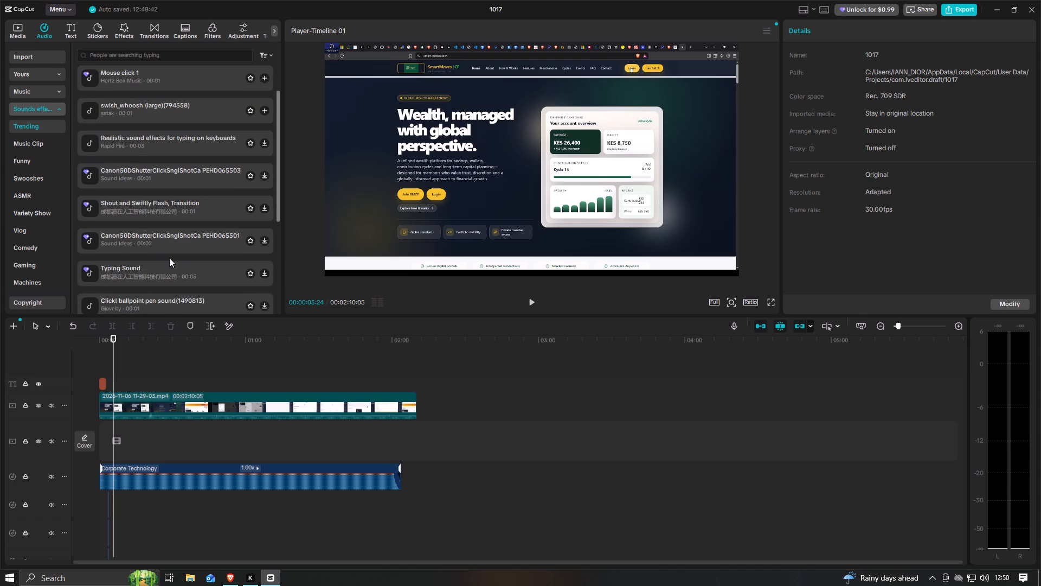
scroll(169, 258, "down", 1)
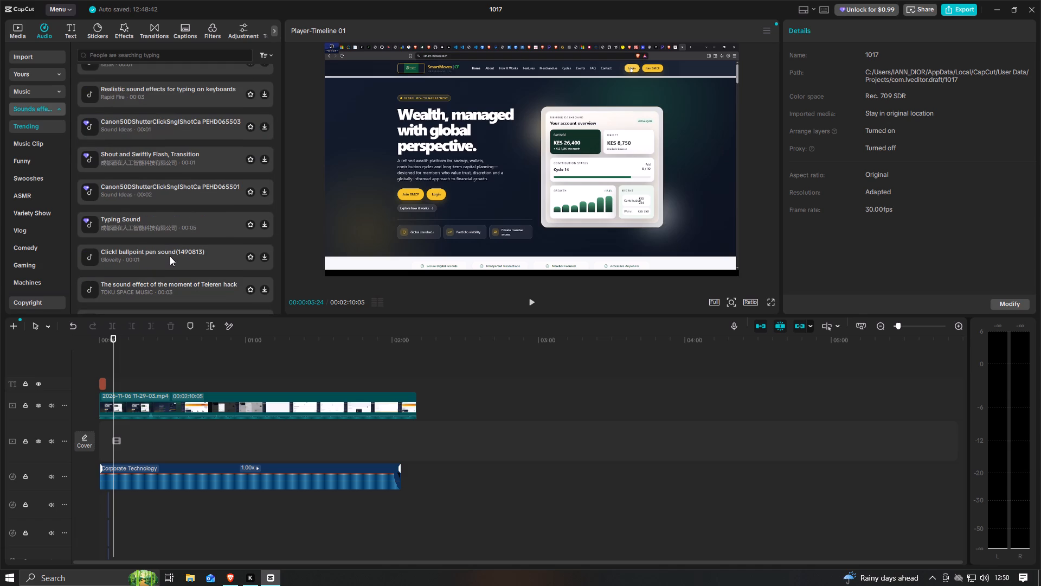
scroll(170, 256, "up", 2)
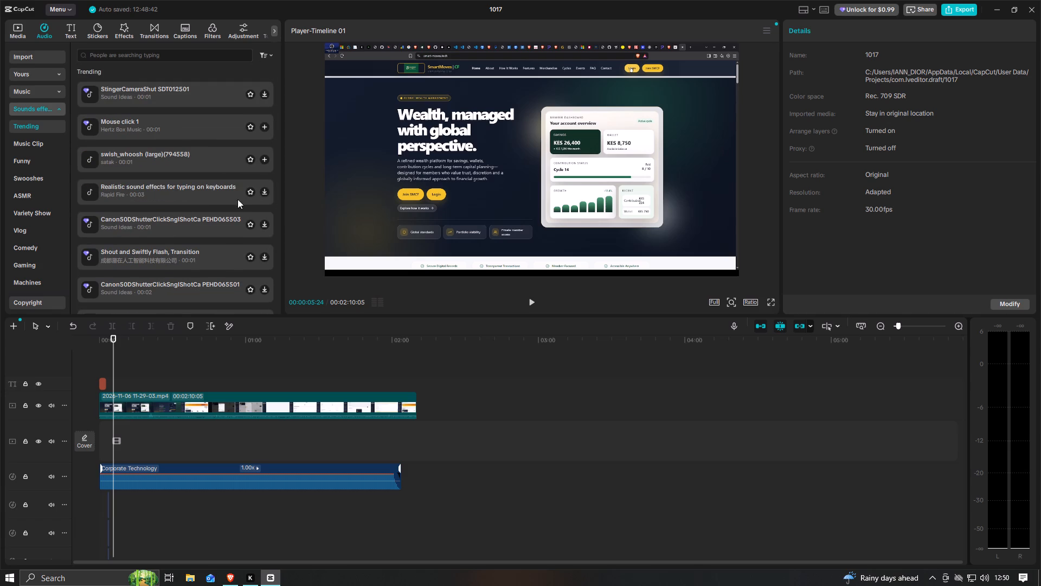
left_click(264, 190)
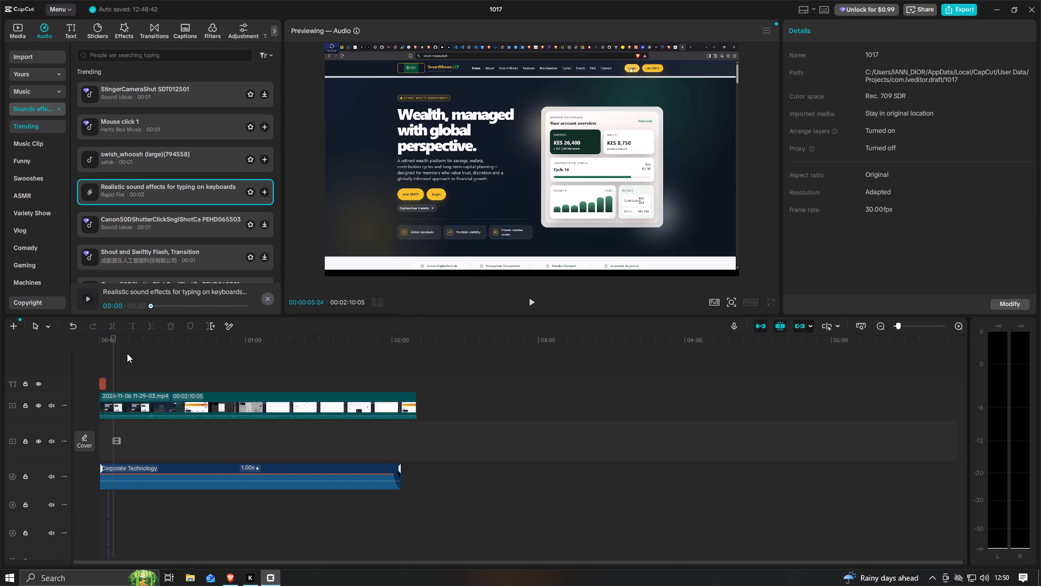
left_click(113, 340)
left_click(263, 190)
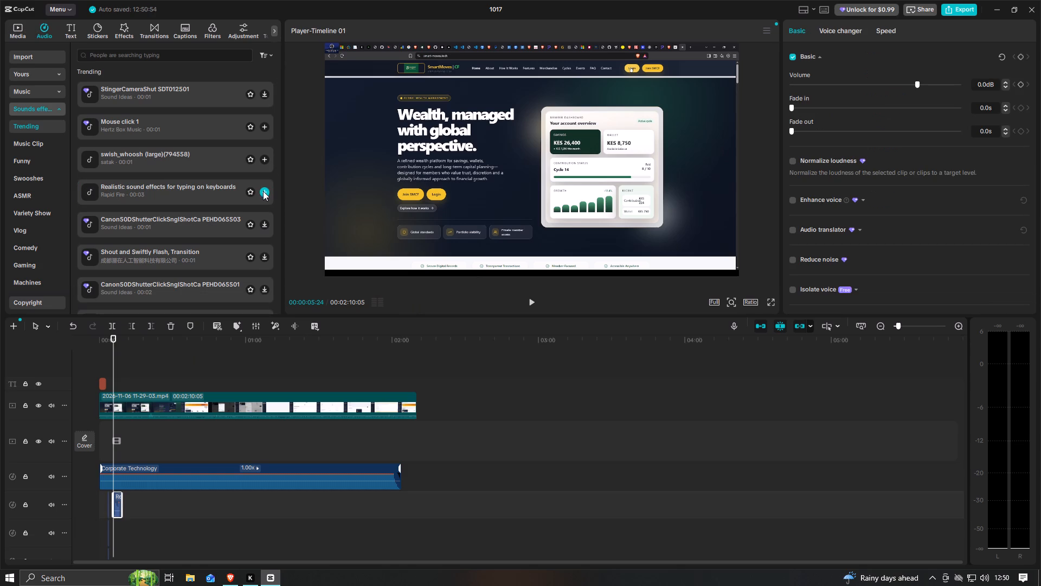
Move the keyboard typing sound effect to the start of the timeline, on the audio track two below the music.
left_click(226, 505)
left_click(118, 500)
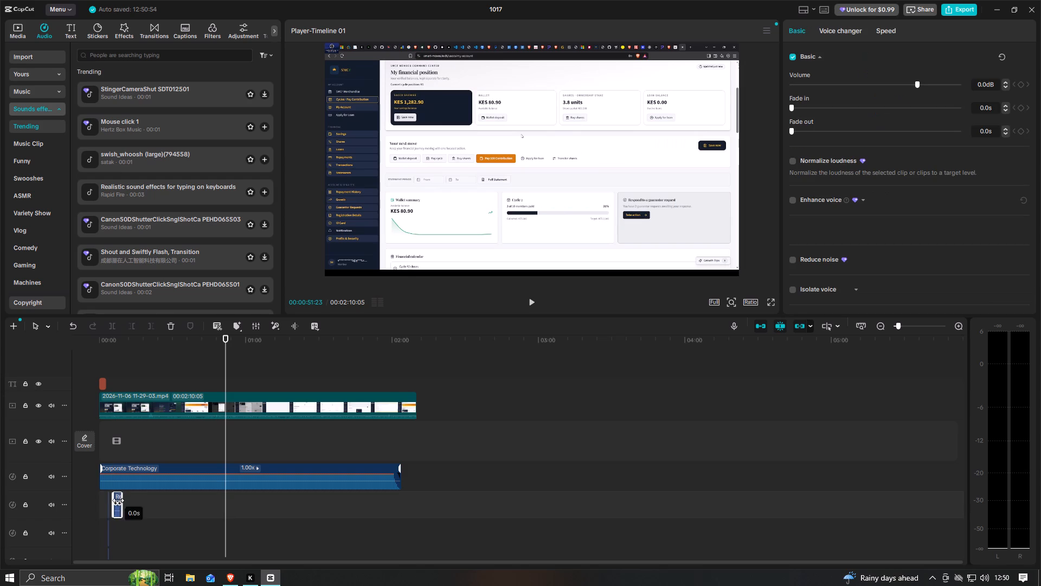
left_click_drag(112, 500, 101, 502)
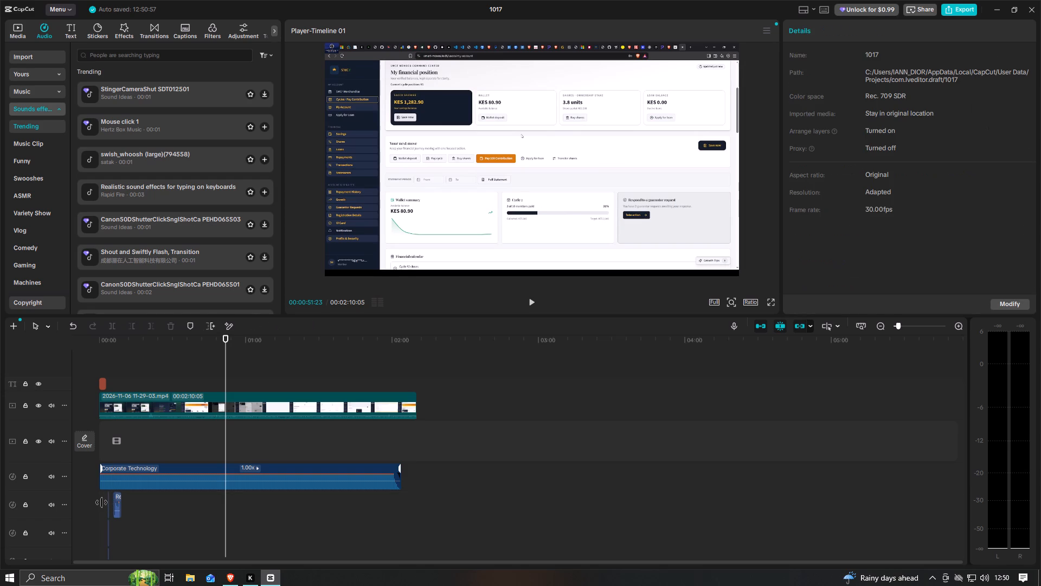
left_click_drag(101, 502, 101, 503)
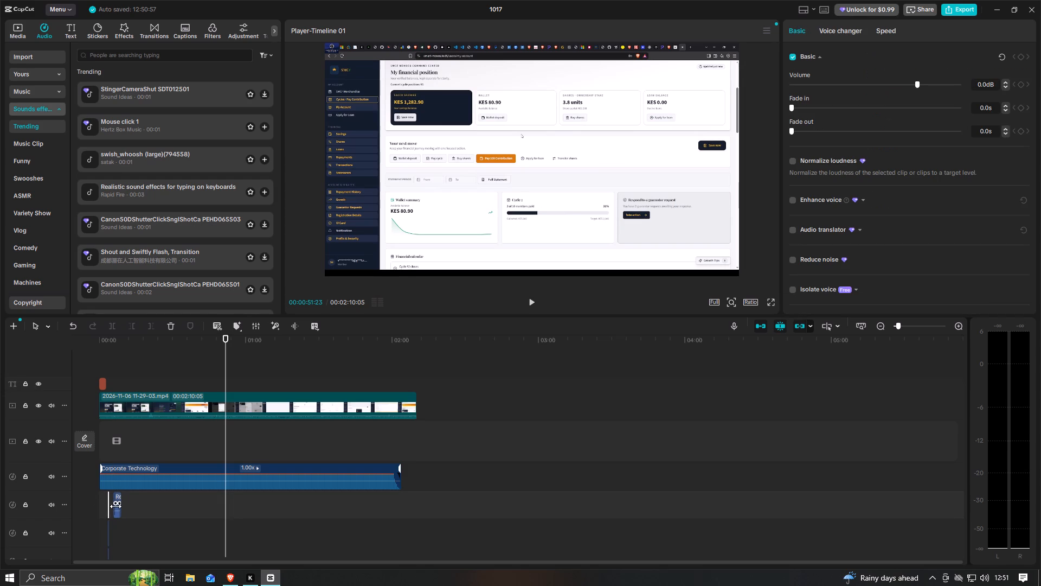
left_click_drag(115, 506, 104, 506)
left_click(149, 505)
left_click(121, 504)
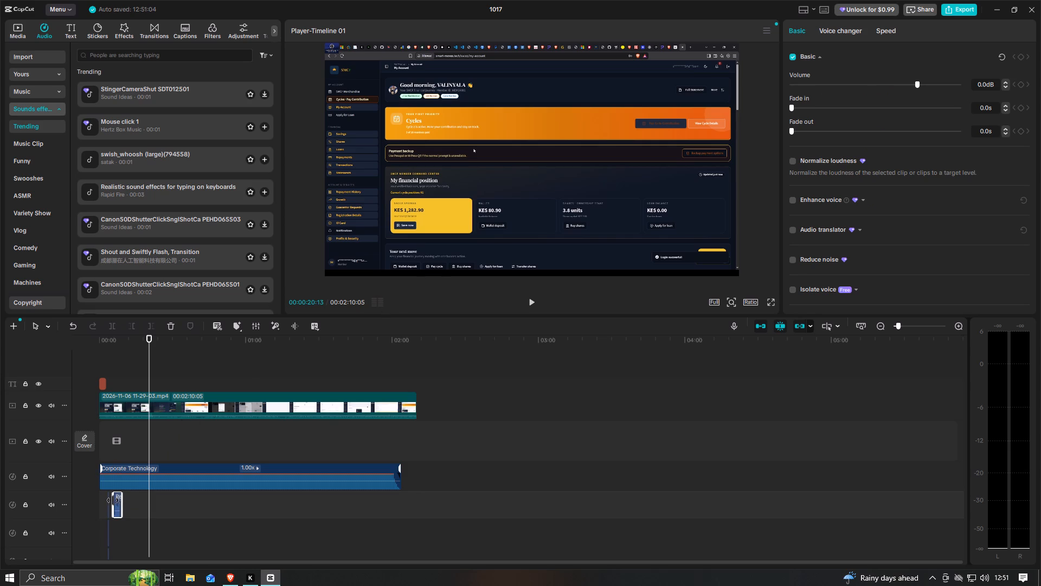
left_click_drag(112, 502, 97, 503)
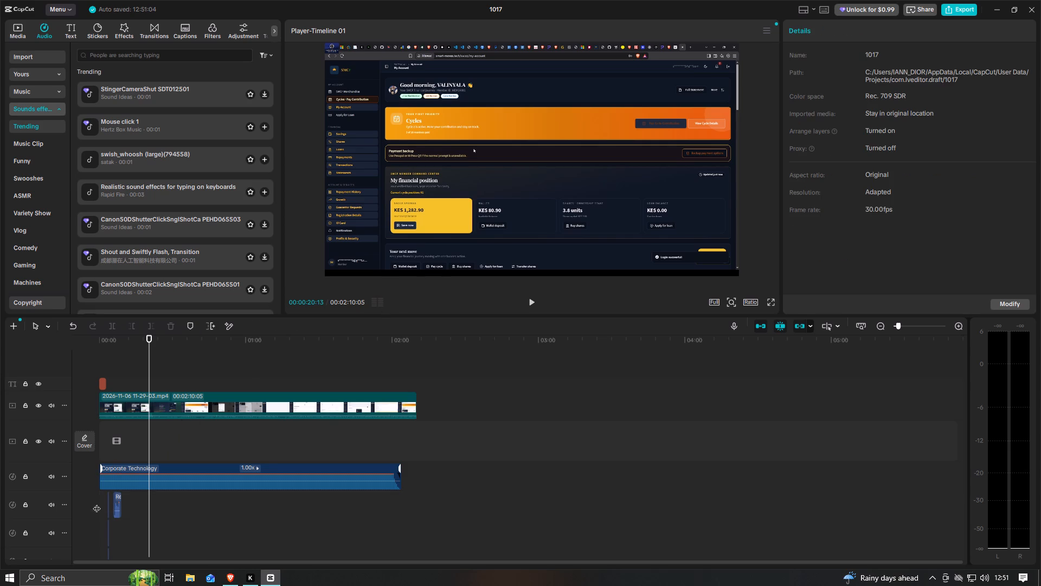
left_click(115, 506)
left_click(109, 498)
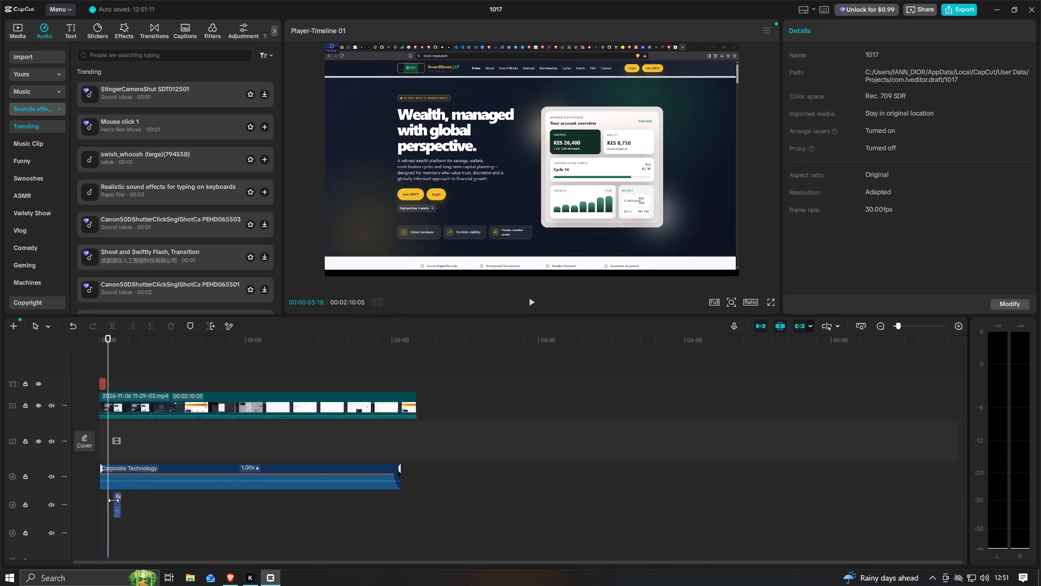
left_click(118, 501)
left_click_drag(114, 500, 103, 502)
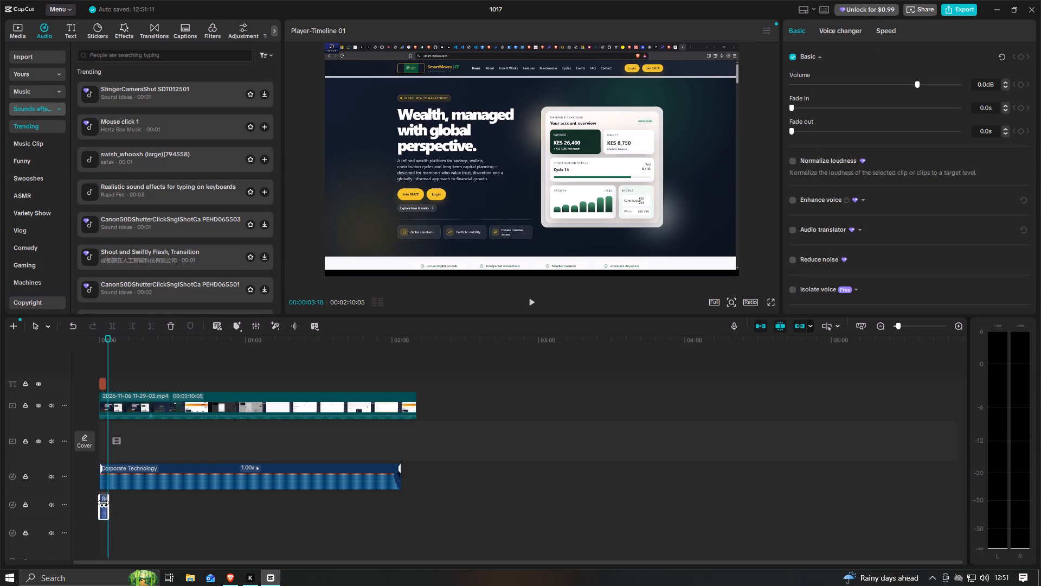
left_click_drag(103, 502, 104, 502)
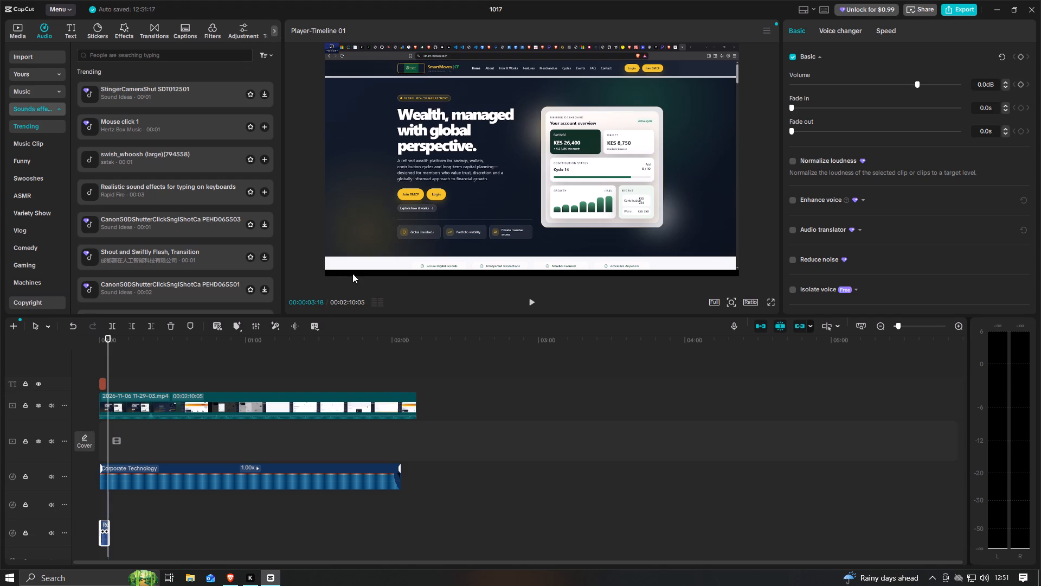
Apply the "Prism Buzz" entrance animation to the SMCF text overlay at the start of the timeline.
left_click(102, 382)
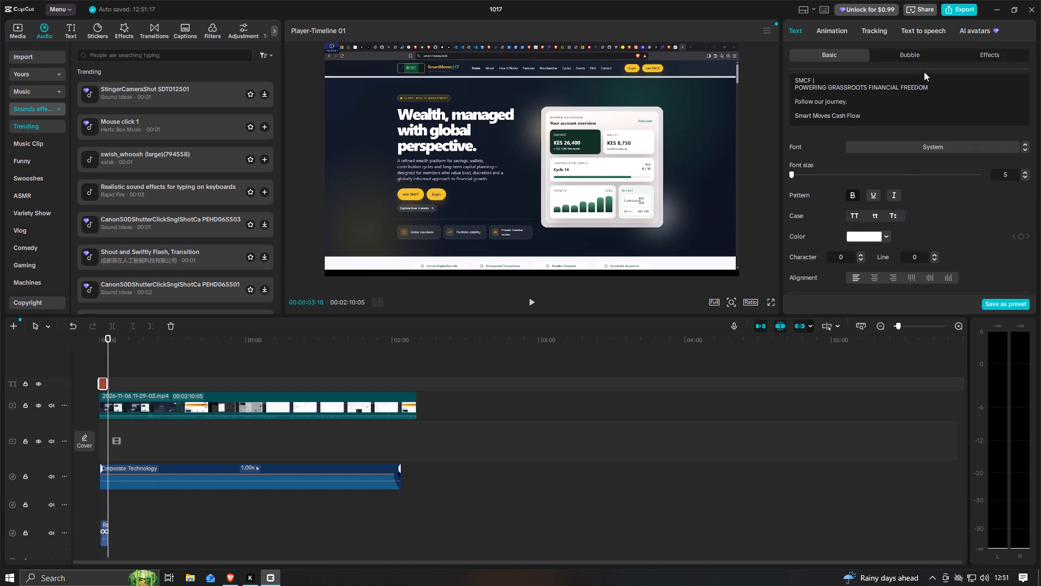
left_click(997, 58)
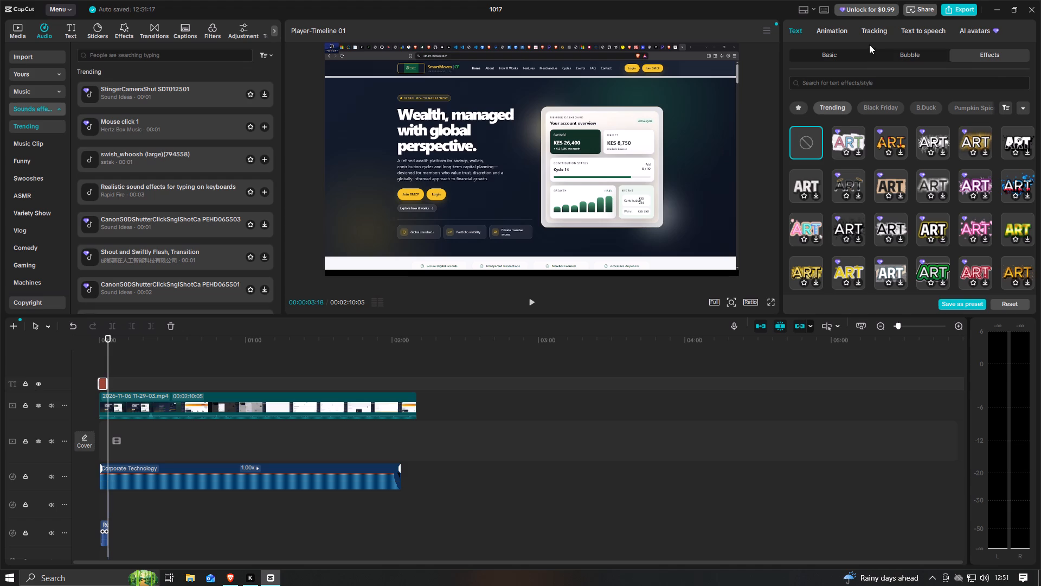
left_click(841, 31)
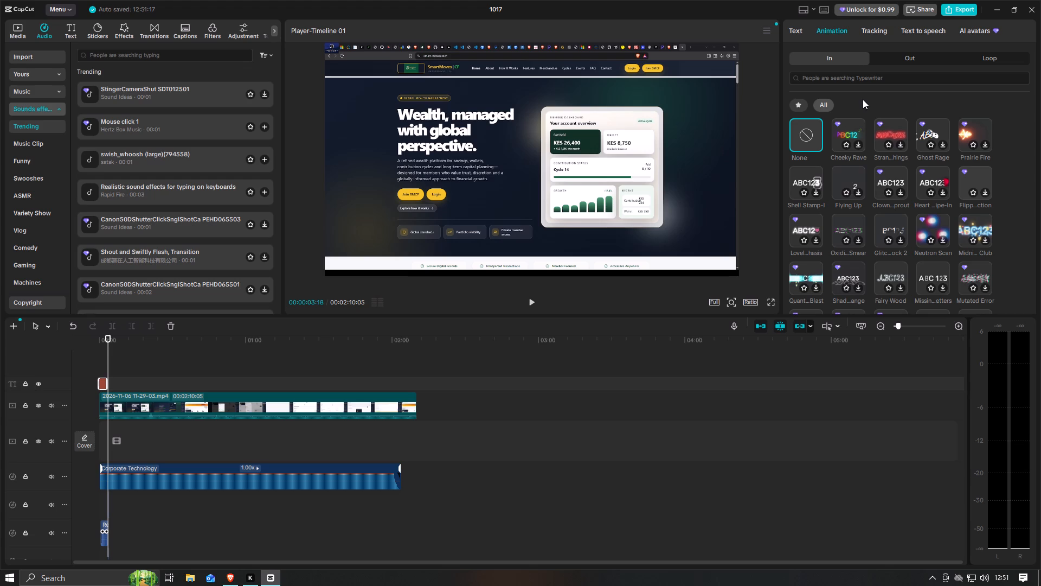
scroll(902, 202, "down", 3)
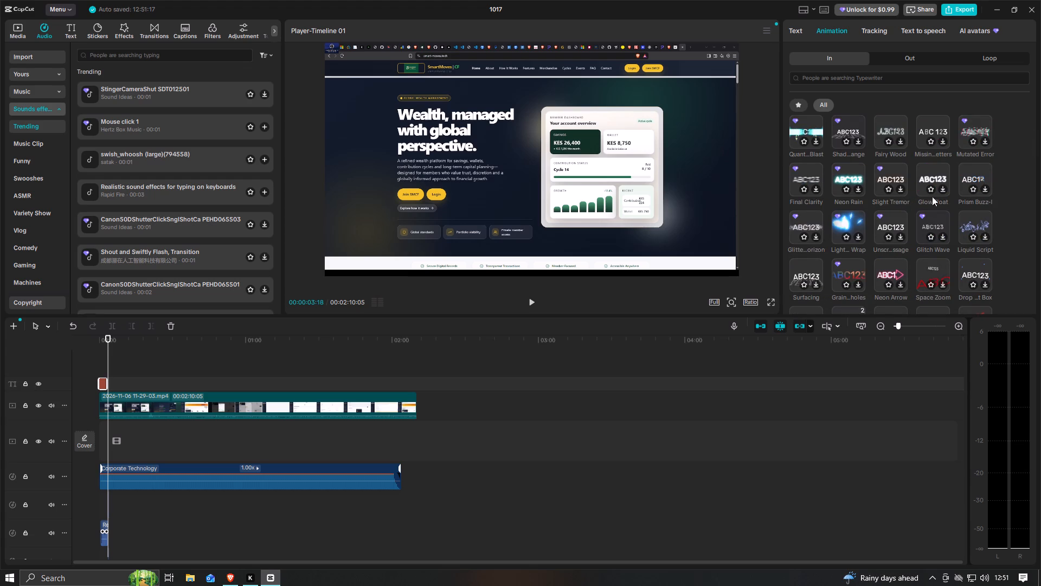
left_click(986, 187)
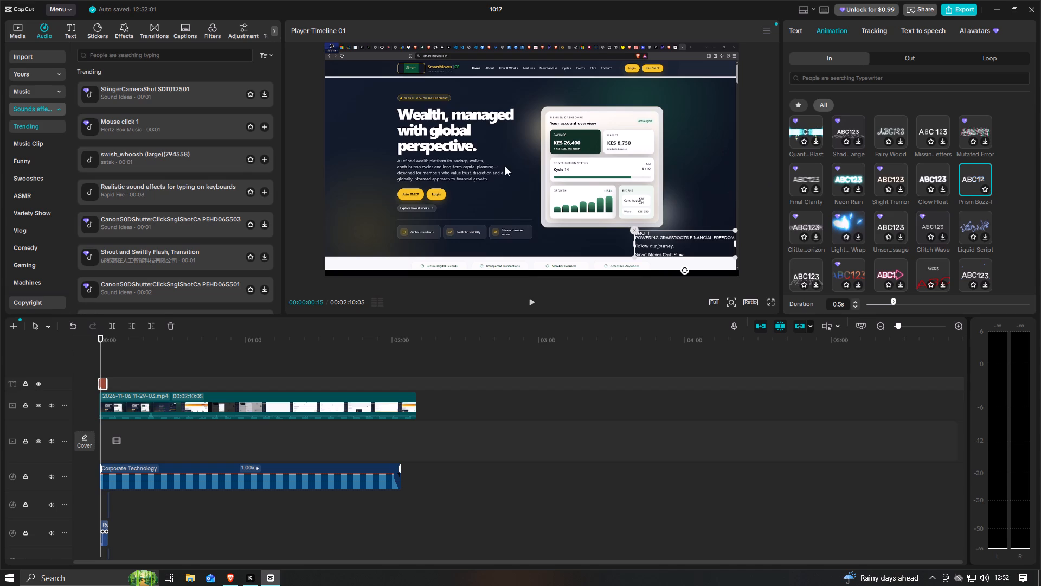
Play the opening to review the animated text together with the typing sound effect.
left_click(297, 151)
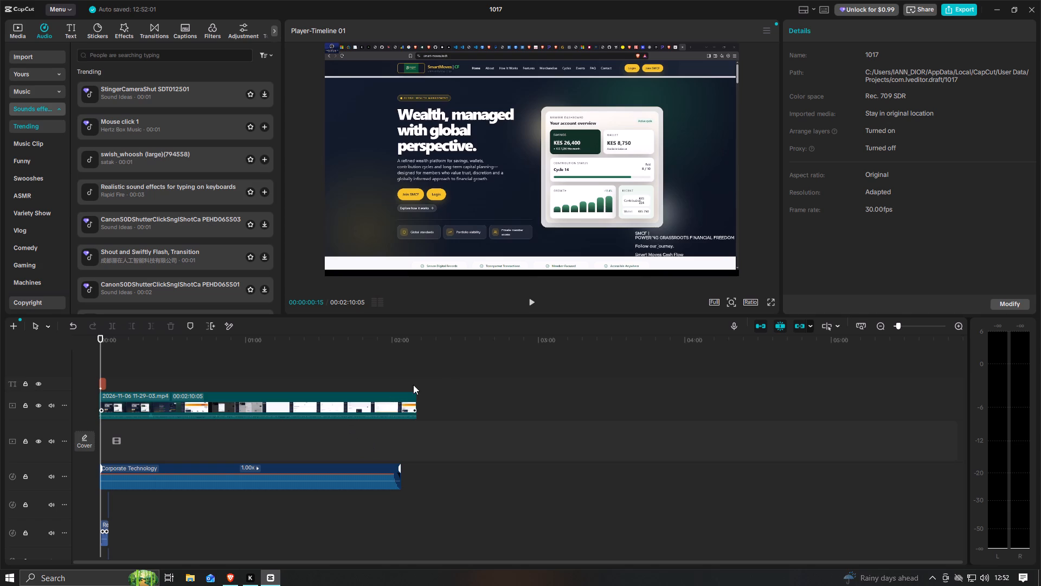
left_click(534, 303)
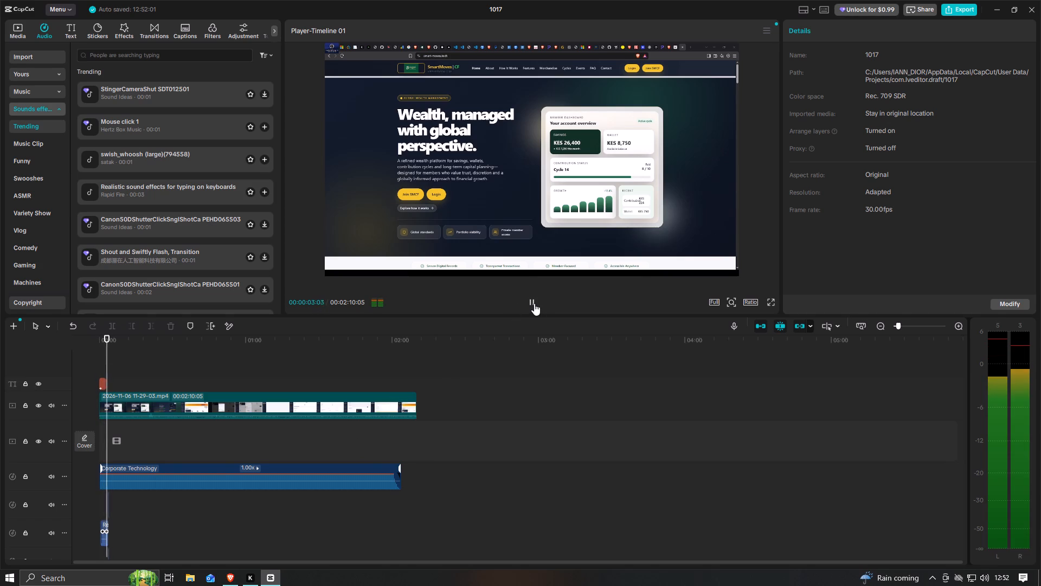
left_click(534, 303)
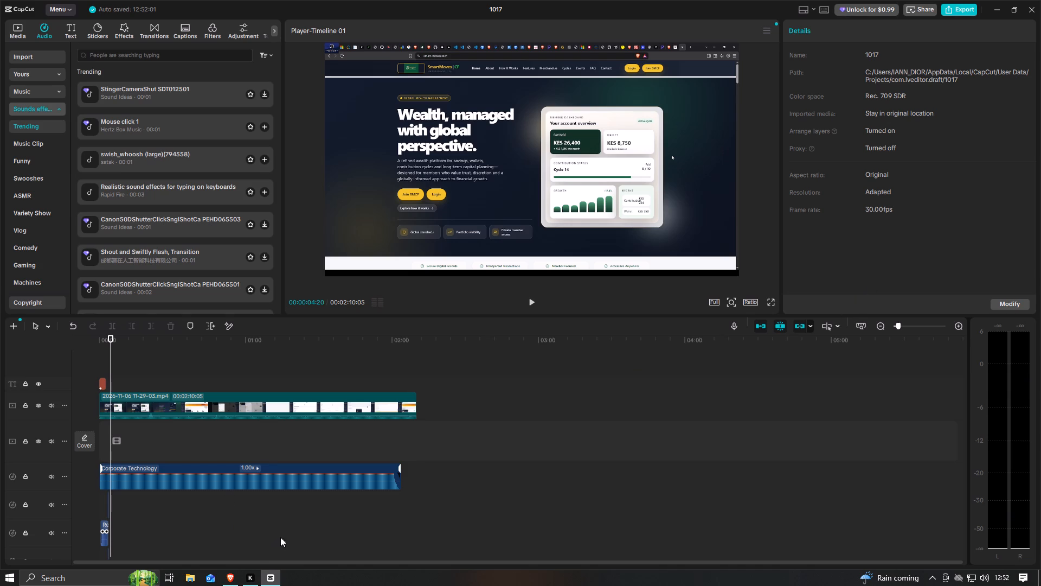
scroll(420, 488, "up", 1)
Preview the SMCF text's "Prism Buzz" animation again from the start and check its tracking and text-to-speech options.
left_click_drag(110, 337, 92, 345)
left_click(102, 381)
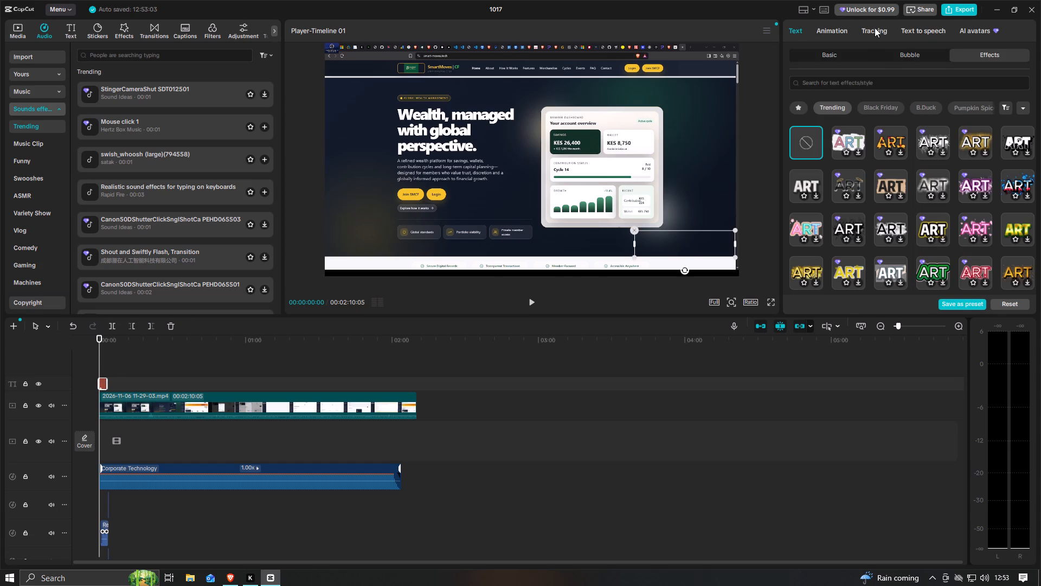
left_click(824, 33)
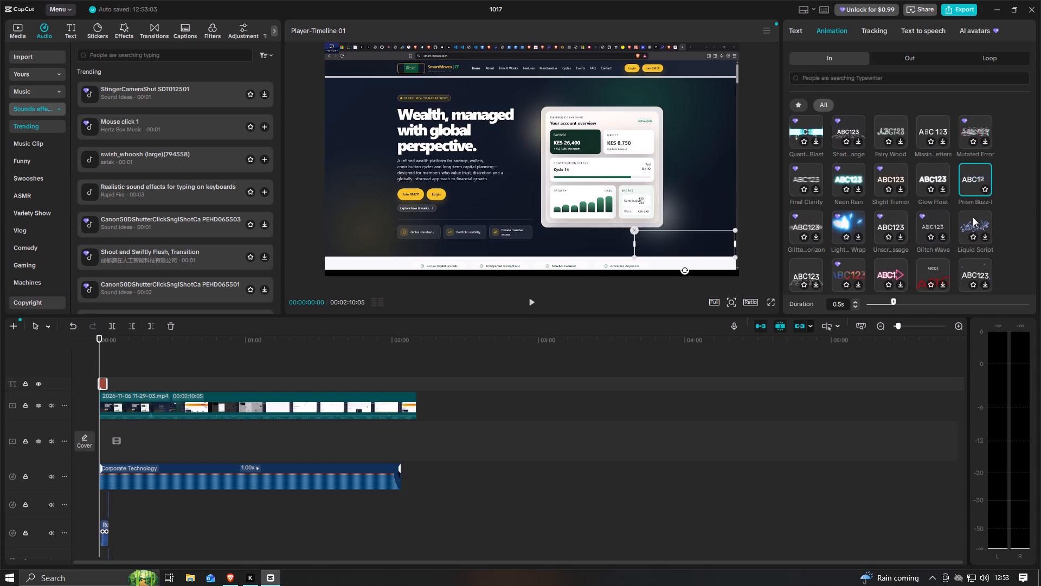
left_click(974, 185)
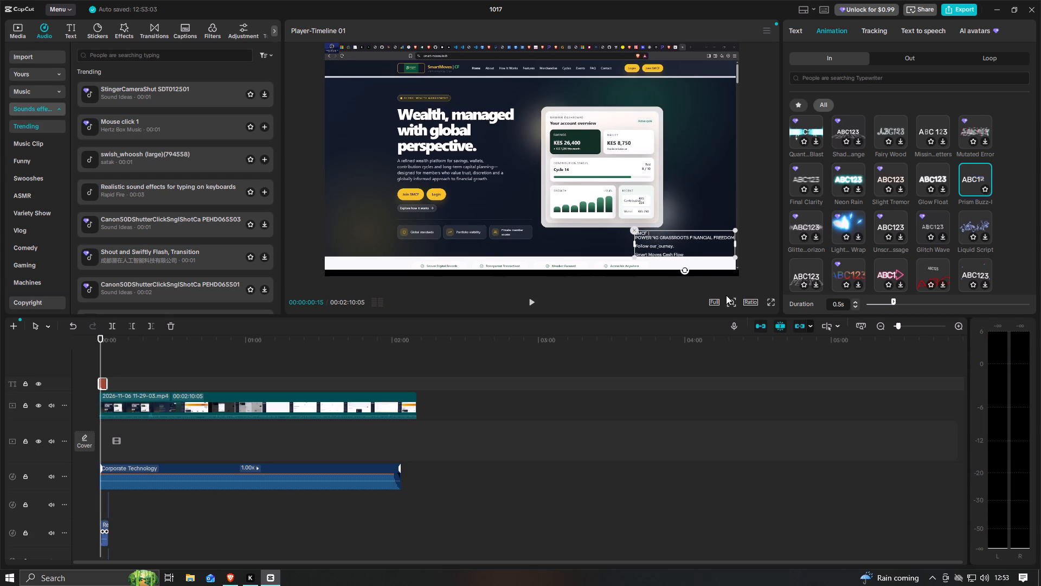
left_click(879, 34)
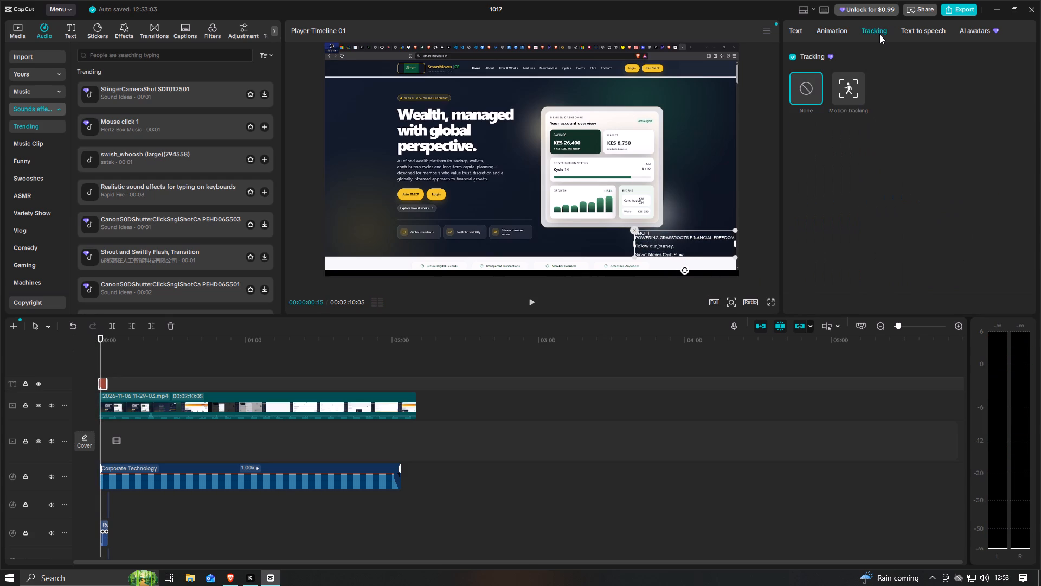
left_click(914, 32)
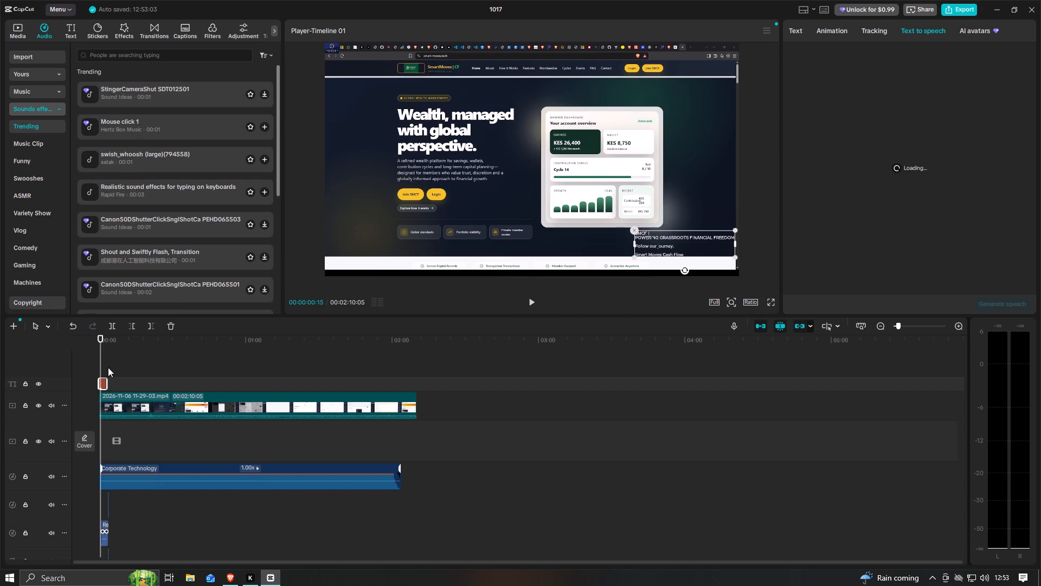
Play the opening once more and return the playhead to the start of the timeline.
left_click(533, 304)
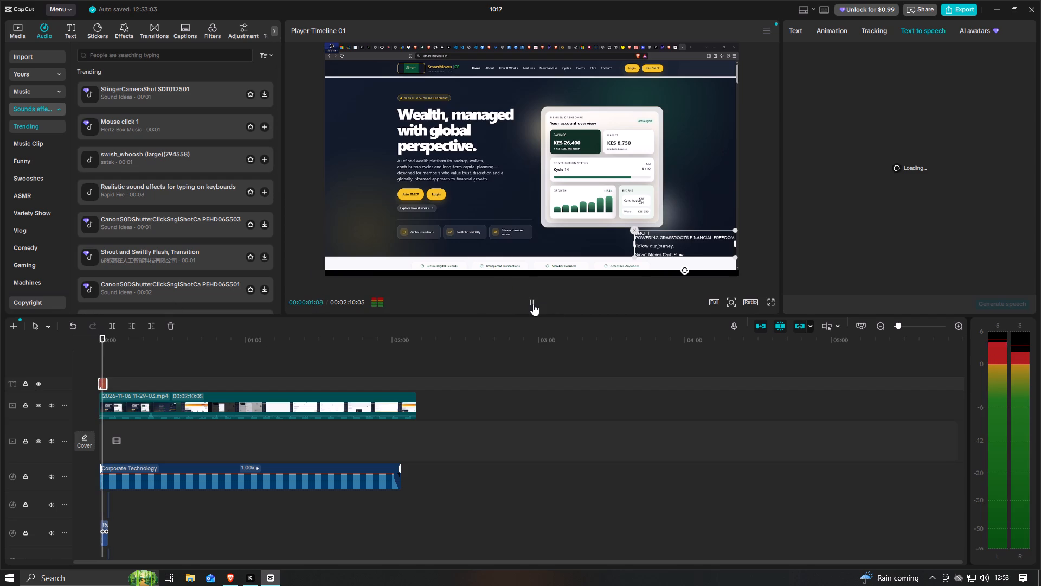
left_click(704, 183)
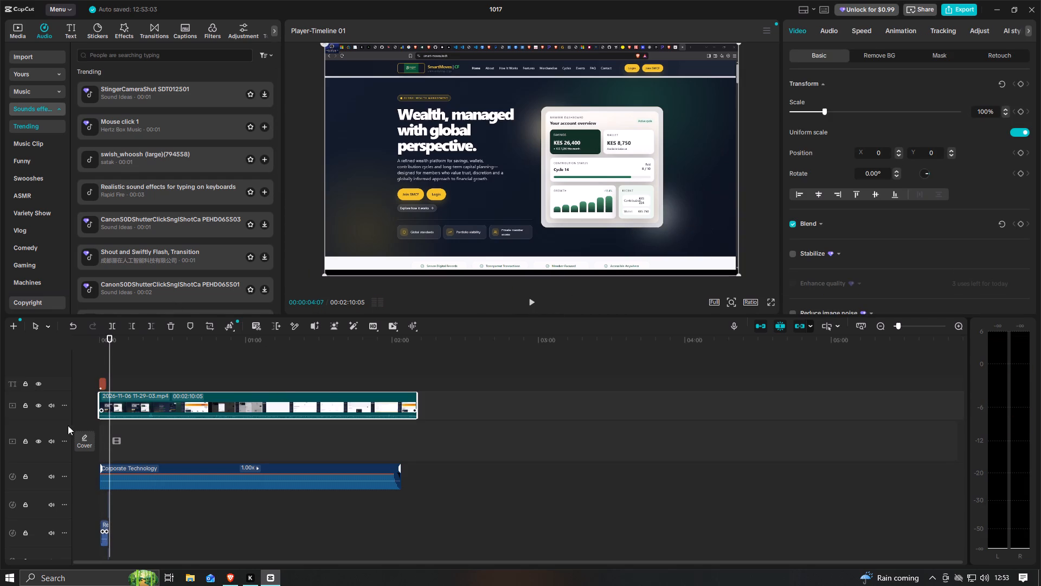
left_click_drag(108, 340, 60, 354)
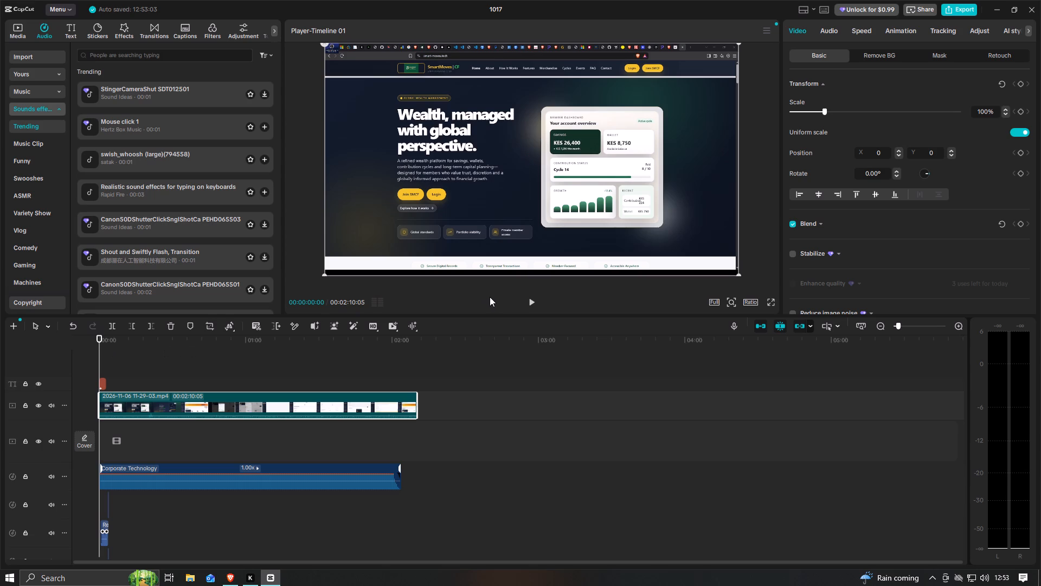
Play the opening seconds of the video and look over the sound effect tracks beneath the music.
left_click(532, 302)
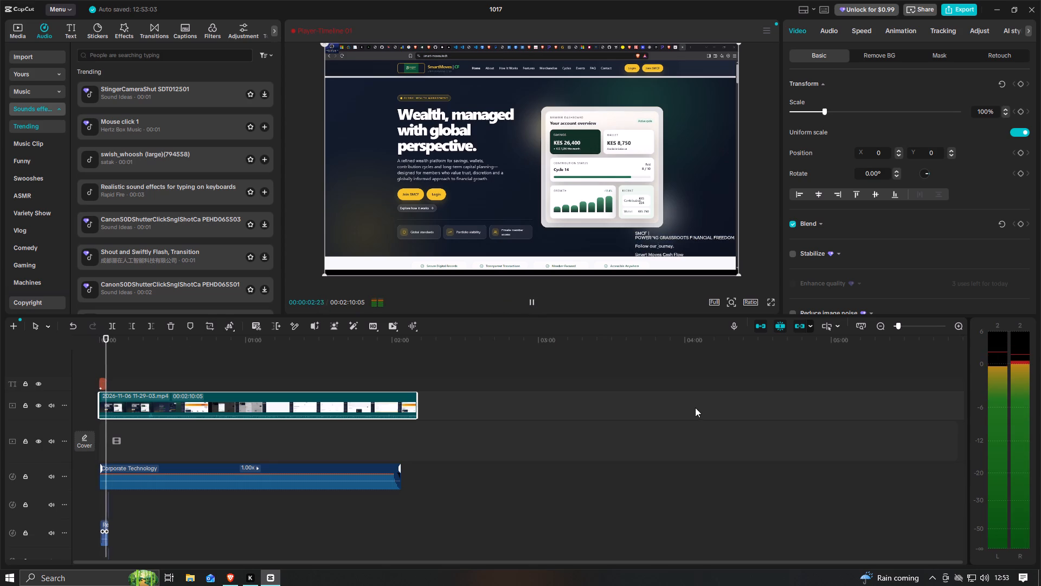
left_click(749, 232)
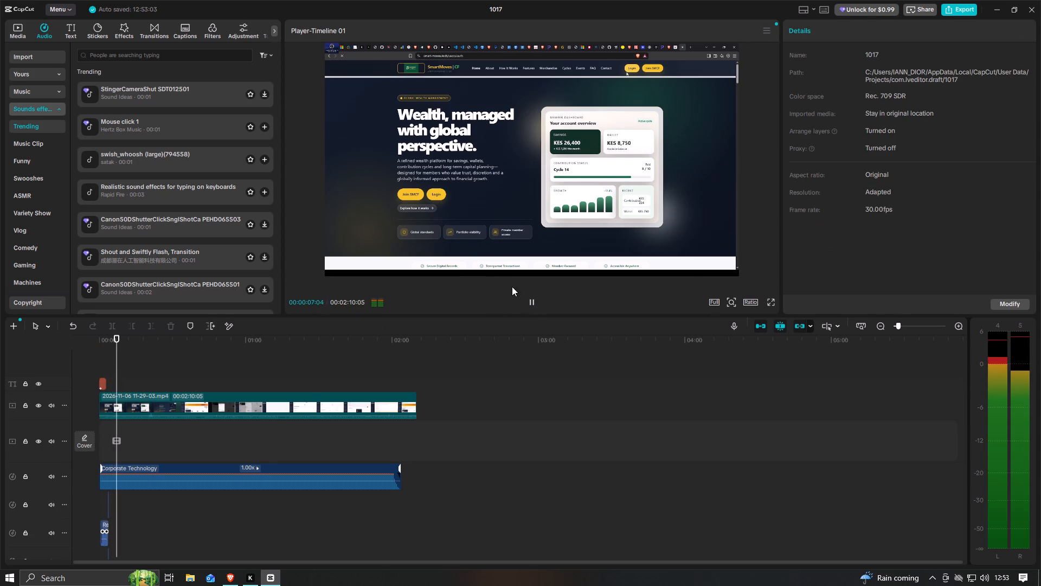
left_click(528, 299)
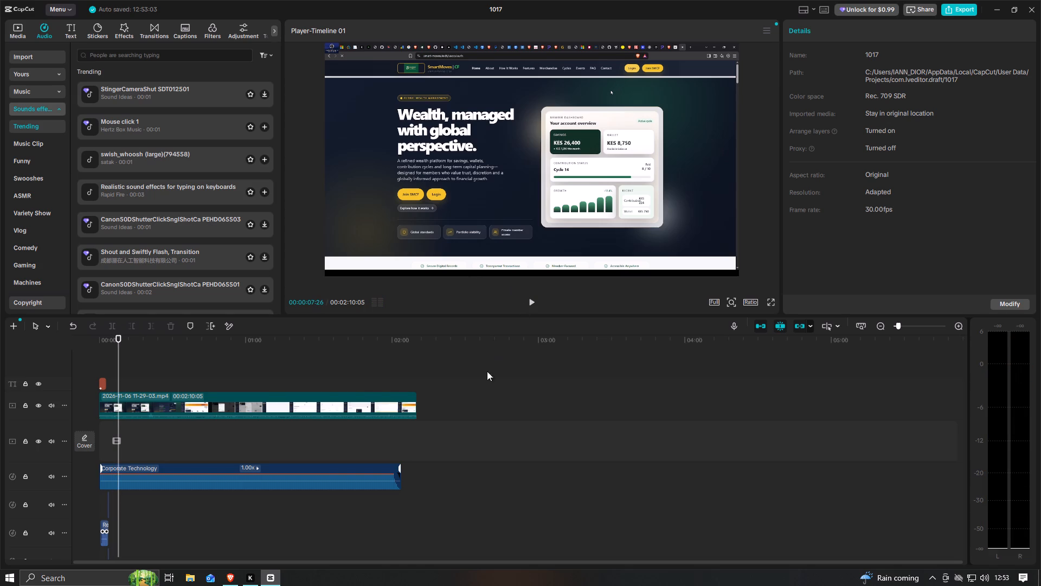
scroll(365, 537, "down", 2)
scroll(265, 505, "down", 8)
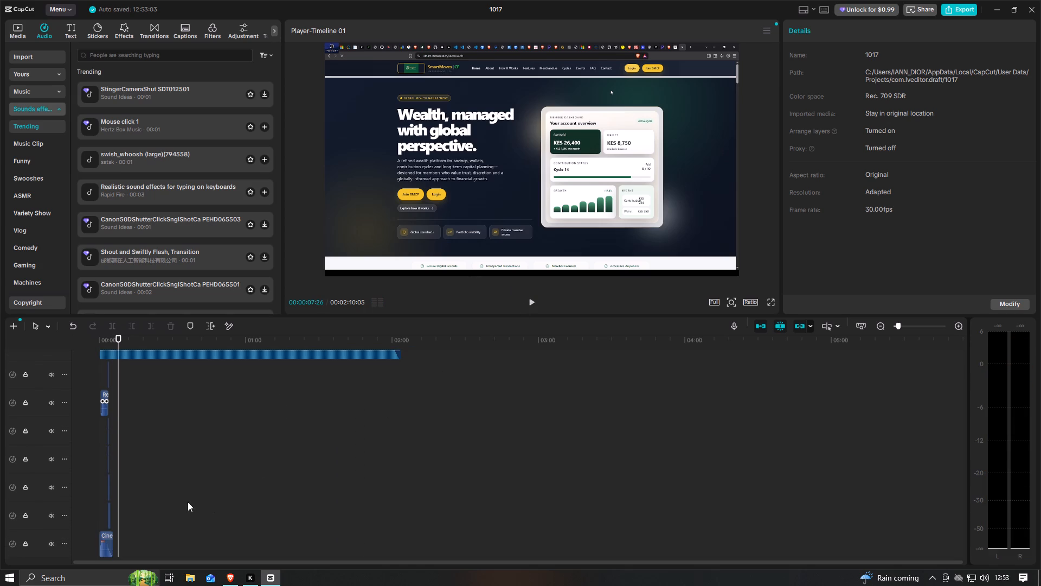
scroll(188, 502, "down", 2)
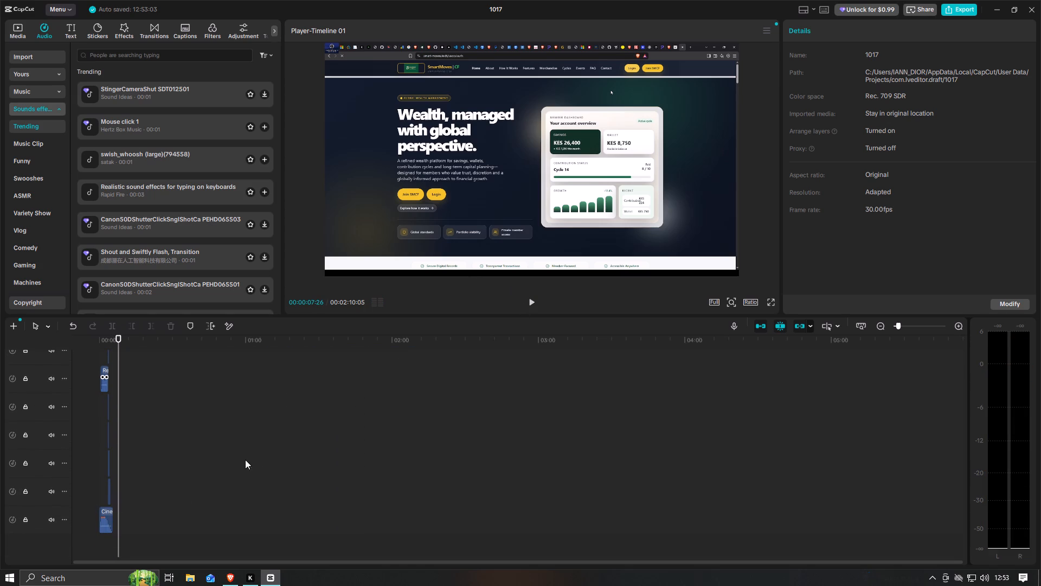
scroll(260, 452, "up", 10)
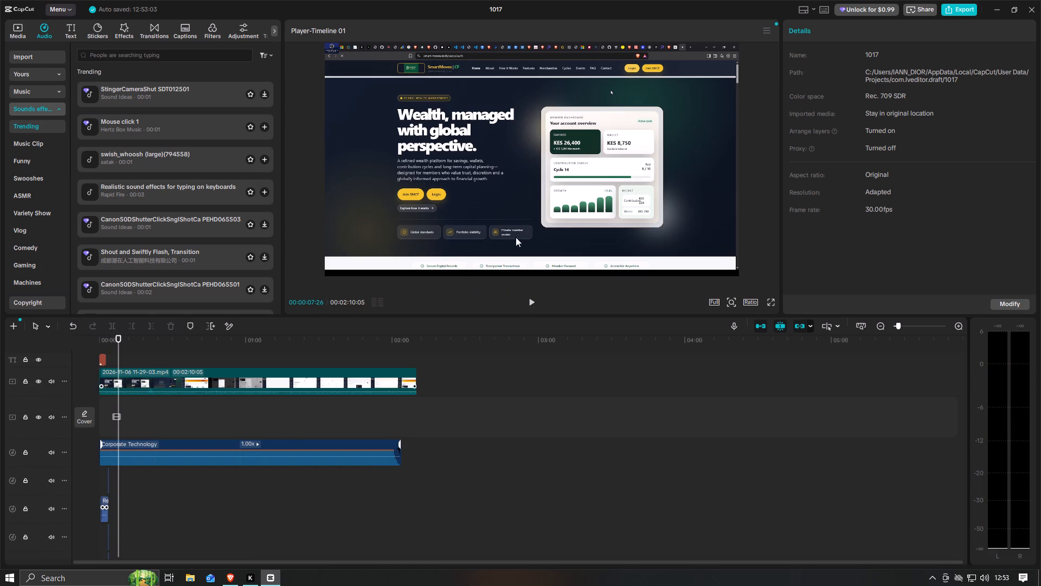
scroll(492, 450, "up", 3)
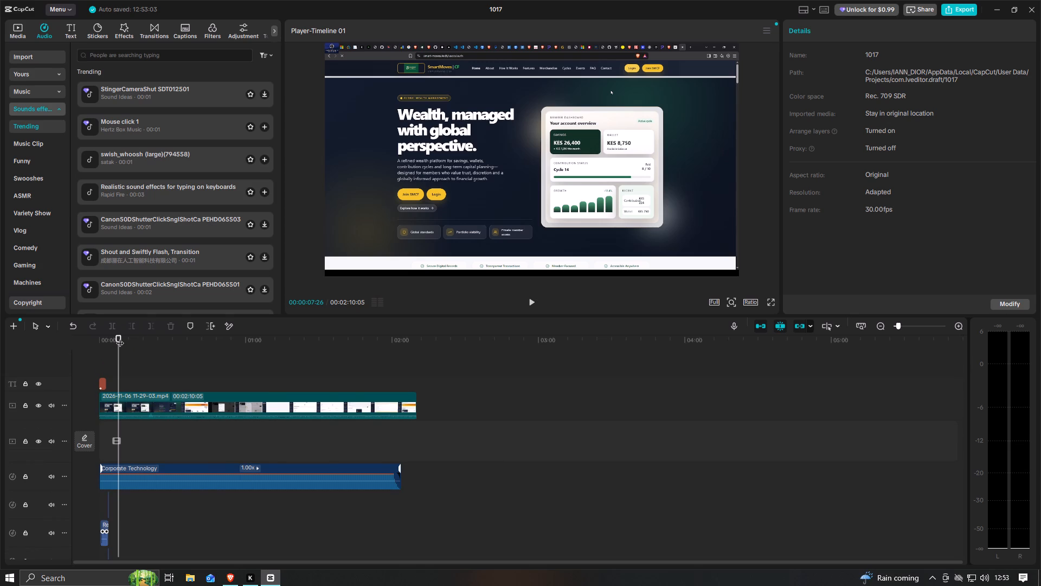
Scrub between about 5 and 7 seconds to find where the cursor reaches the Login button, stopping at 00:00:05:17.
left_click_drag(120, 337, 115, 339)
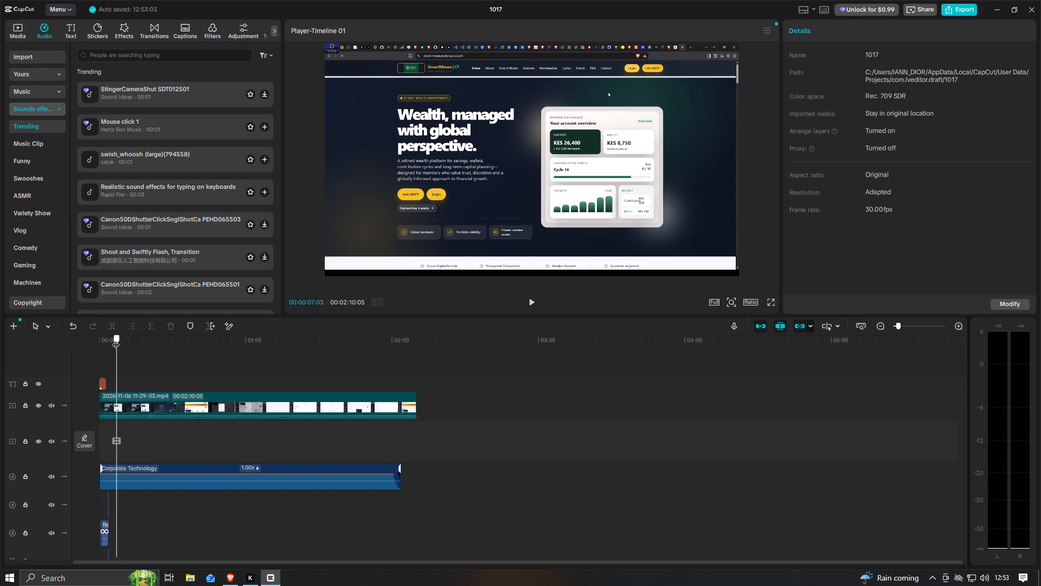
left_click_drag(115, 339, 113, 340)
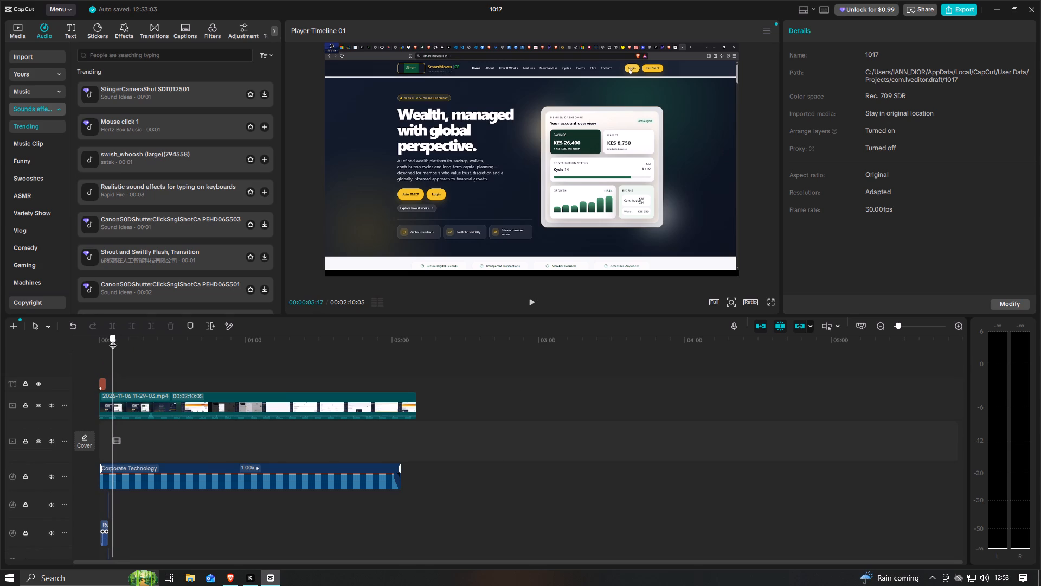
left_click_drag(113, 340, 117, 341)
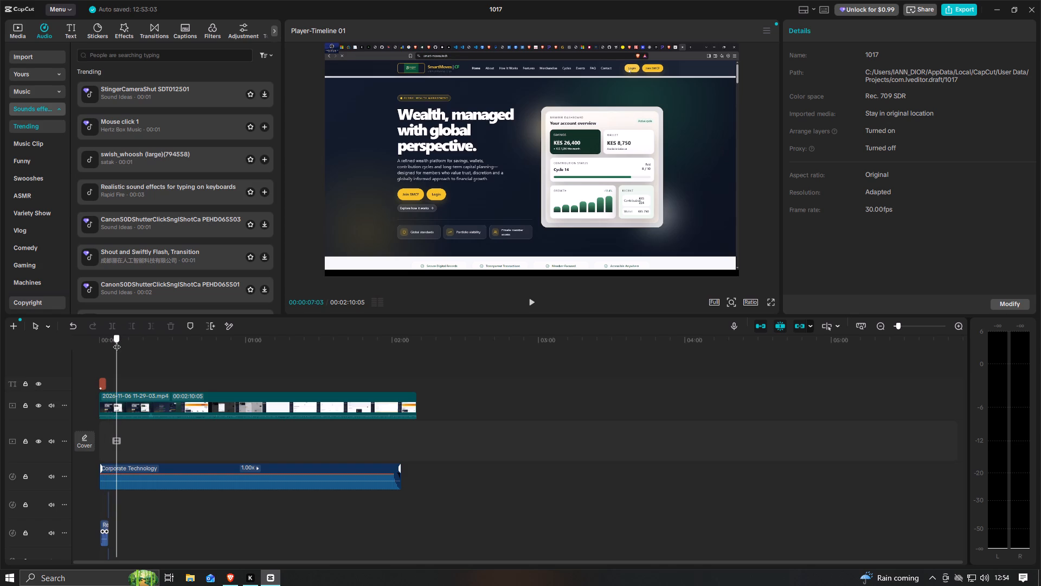
left_click_drag(117, 341, 113, 344)
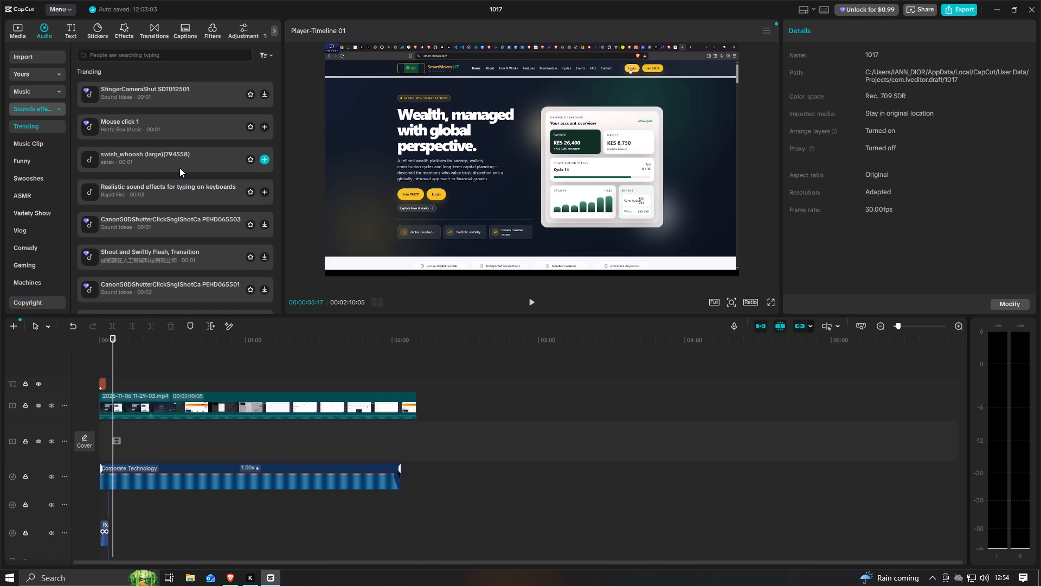
Browse the trending sound effects for one that suits the cursor action on the Login button.
scroll(179, 167, "up", 2)
scroll(179, 167, "down", 2)
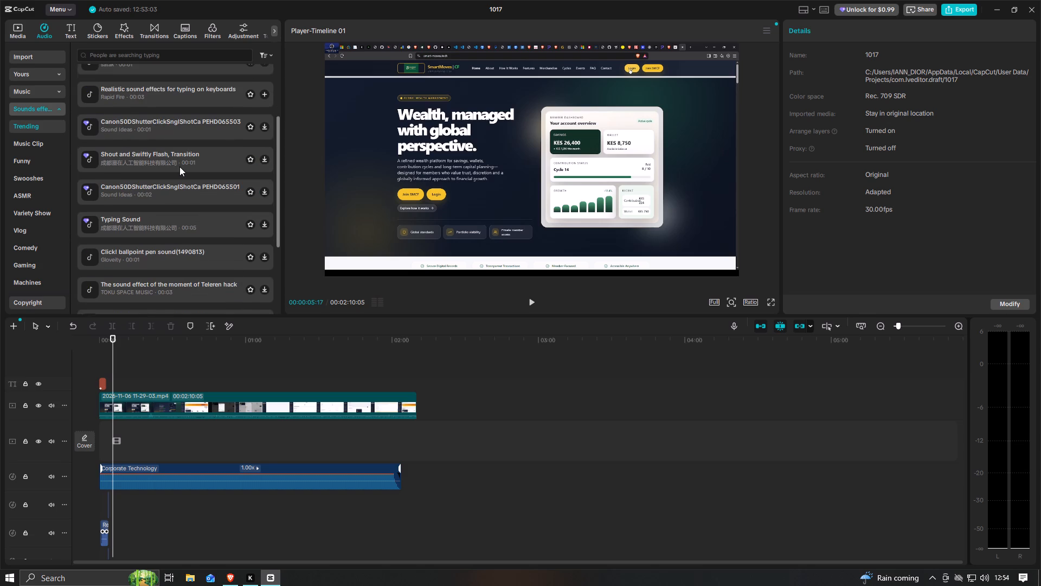
scroll(179, 167, "down", 6)
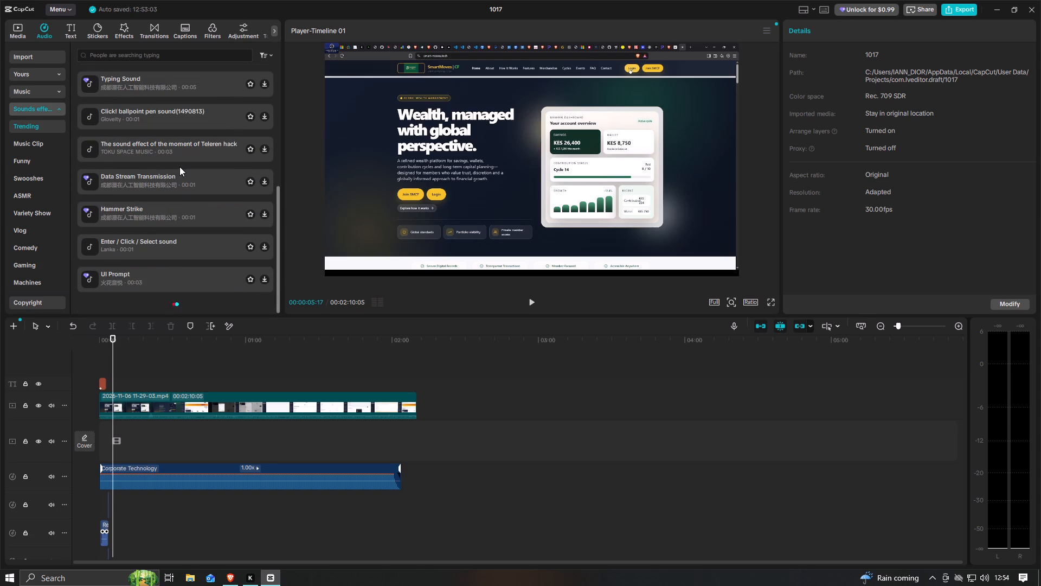
scroll(179, 167, "up", 6)
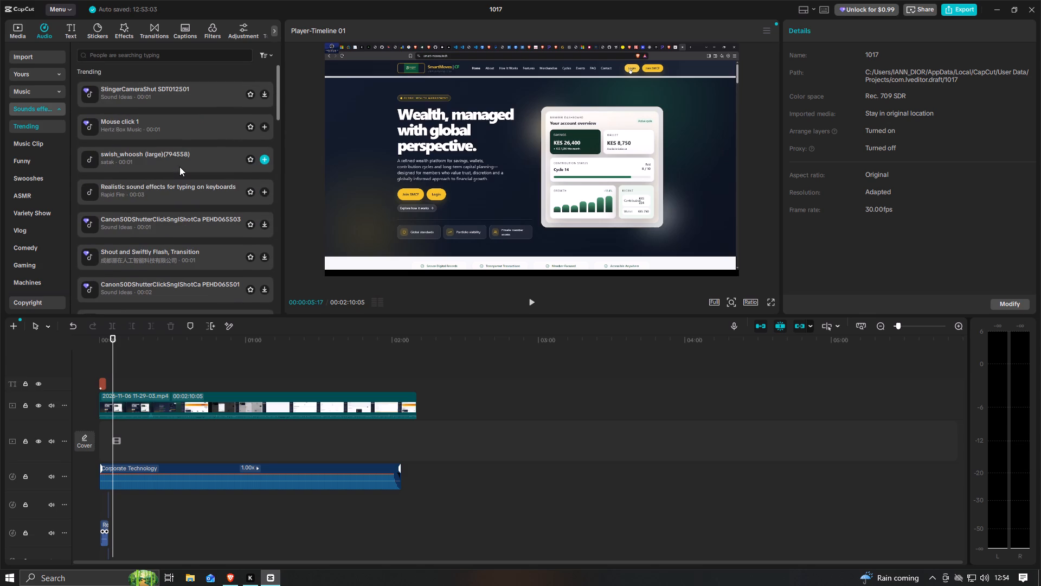
scroll(179, 167, "up", 1)
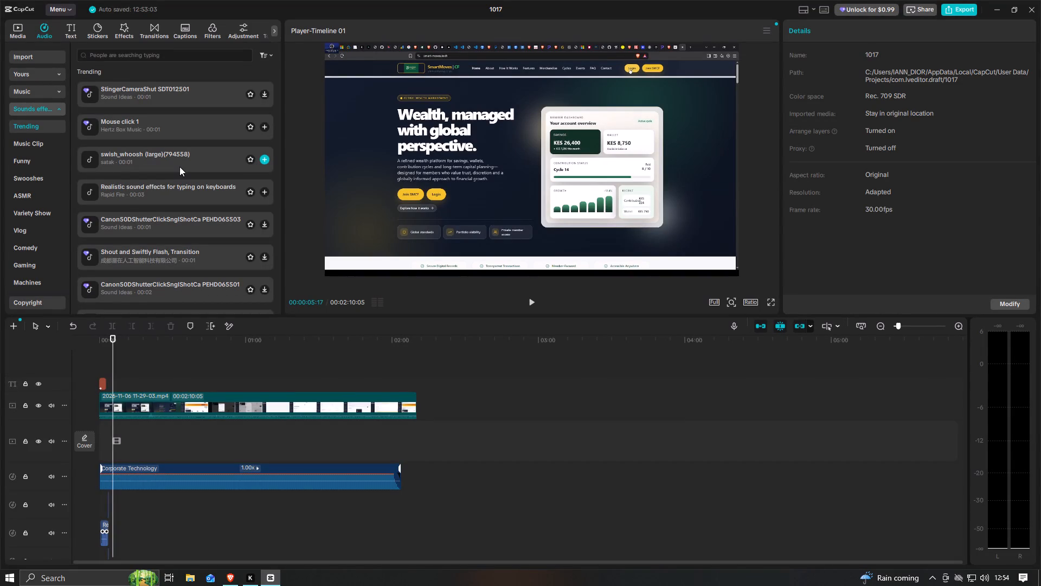
scroll(179, 167, "up", 2)
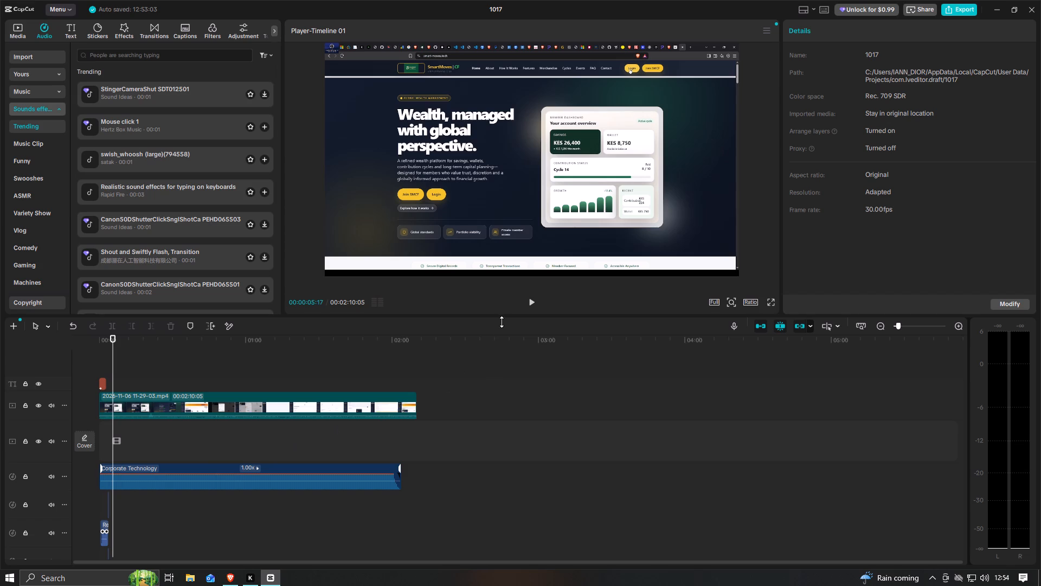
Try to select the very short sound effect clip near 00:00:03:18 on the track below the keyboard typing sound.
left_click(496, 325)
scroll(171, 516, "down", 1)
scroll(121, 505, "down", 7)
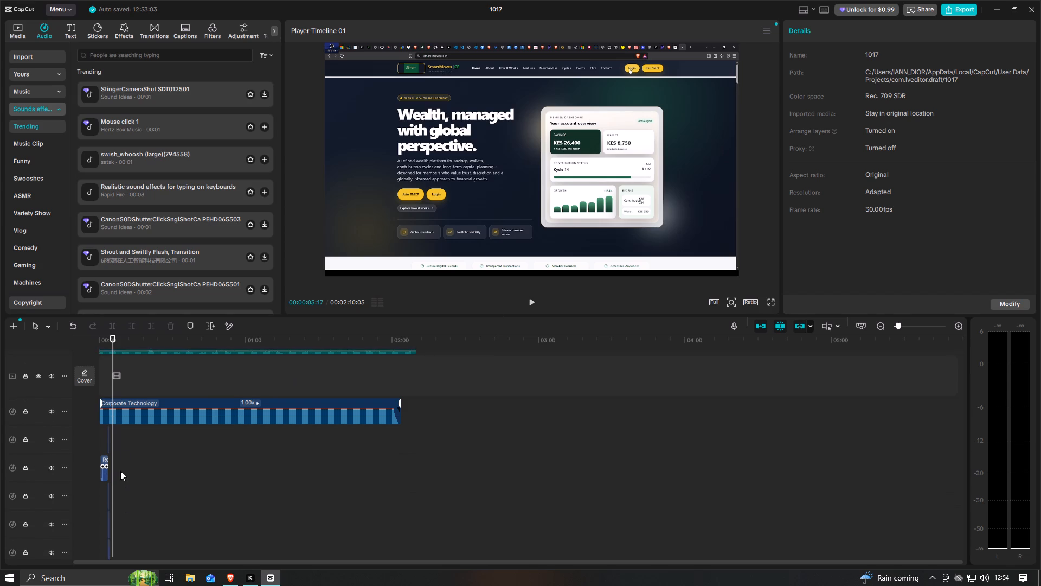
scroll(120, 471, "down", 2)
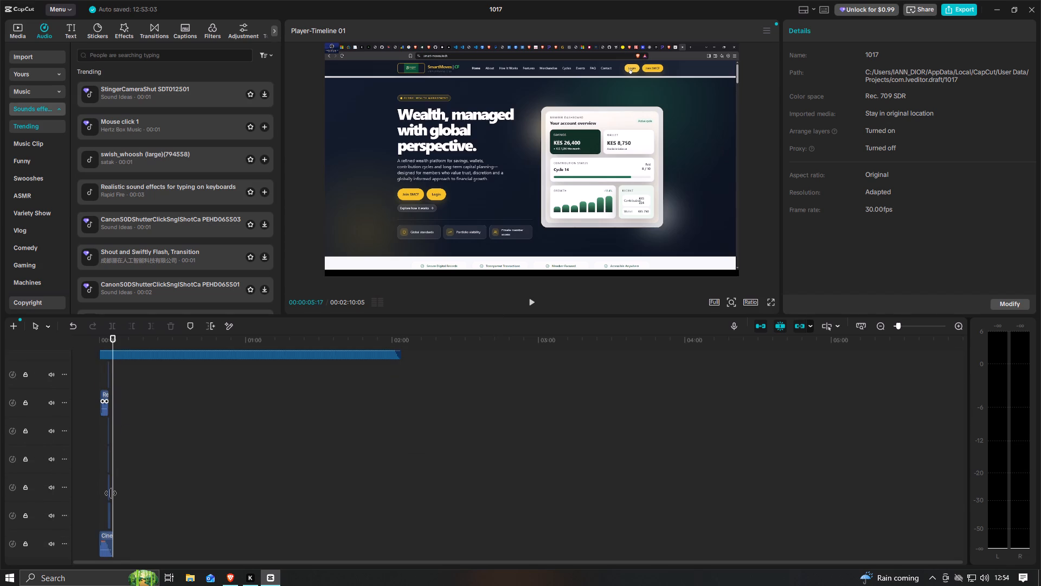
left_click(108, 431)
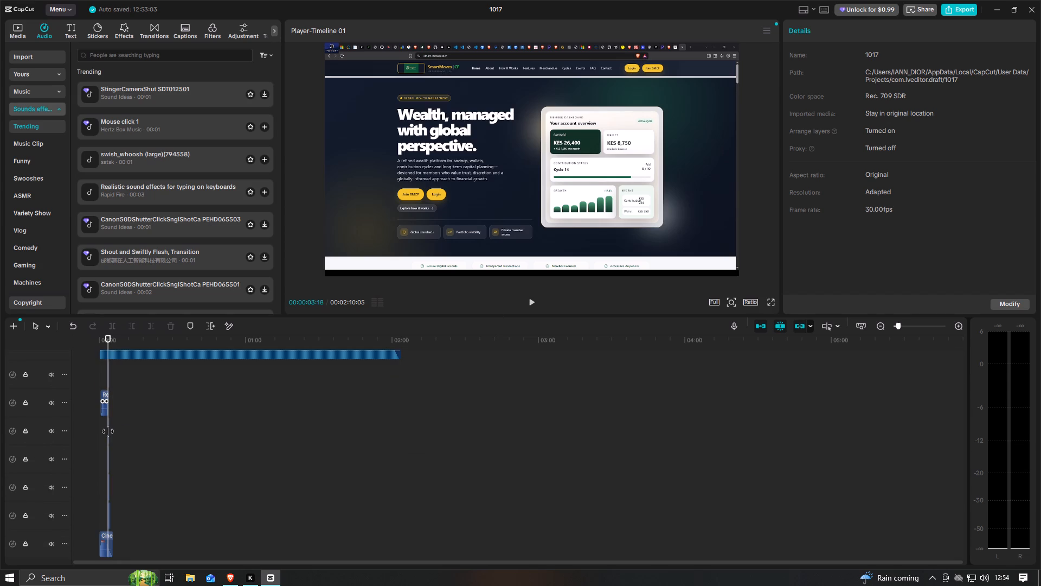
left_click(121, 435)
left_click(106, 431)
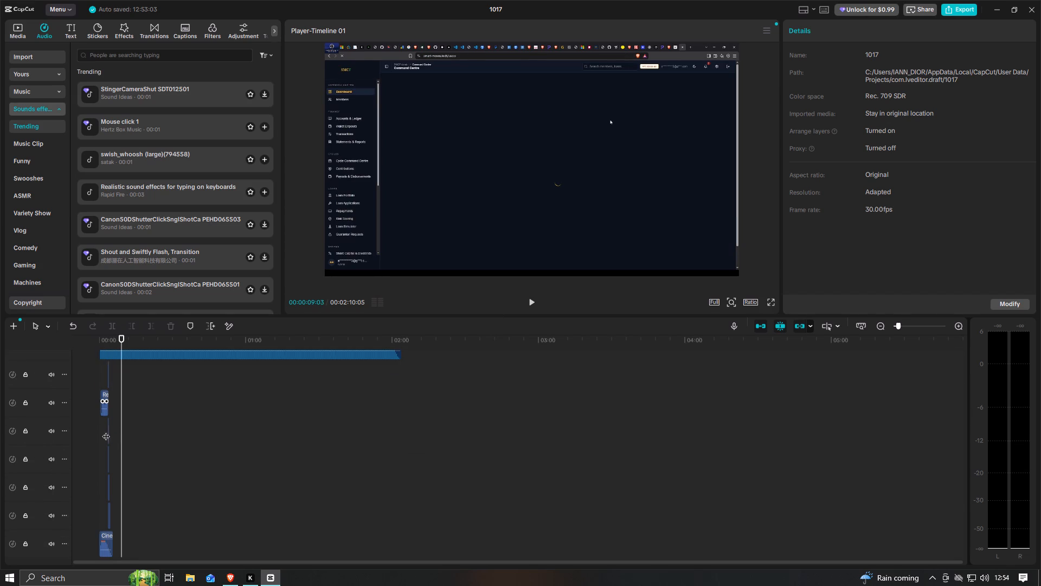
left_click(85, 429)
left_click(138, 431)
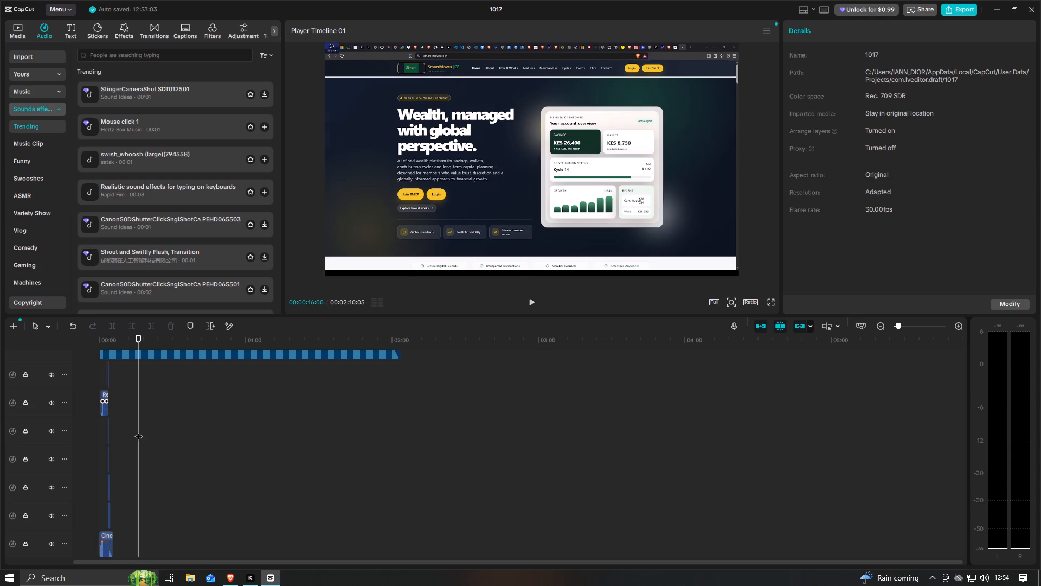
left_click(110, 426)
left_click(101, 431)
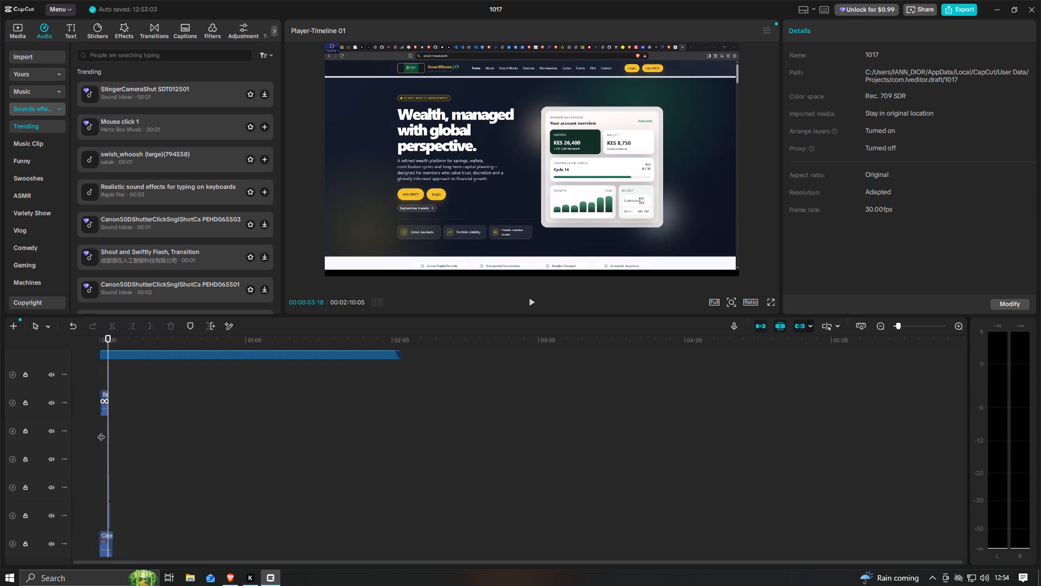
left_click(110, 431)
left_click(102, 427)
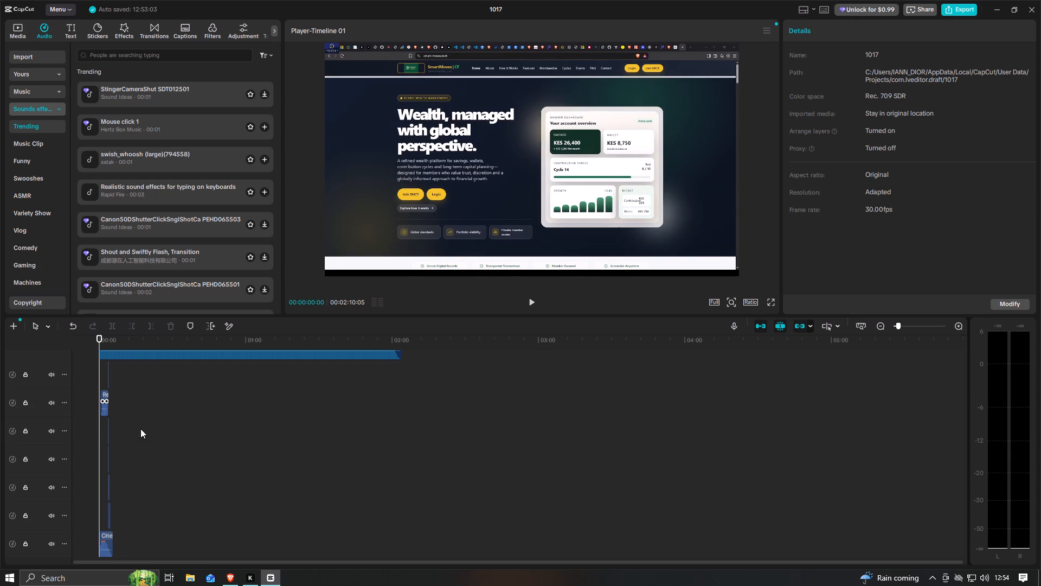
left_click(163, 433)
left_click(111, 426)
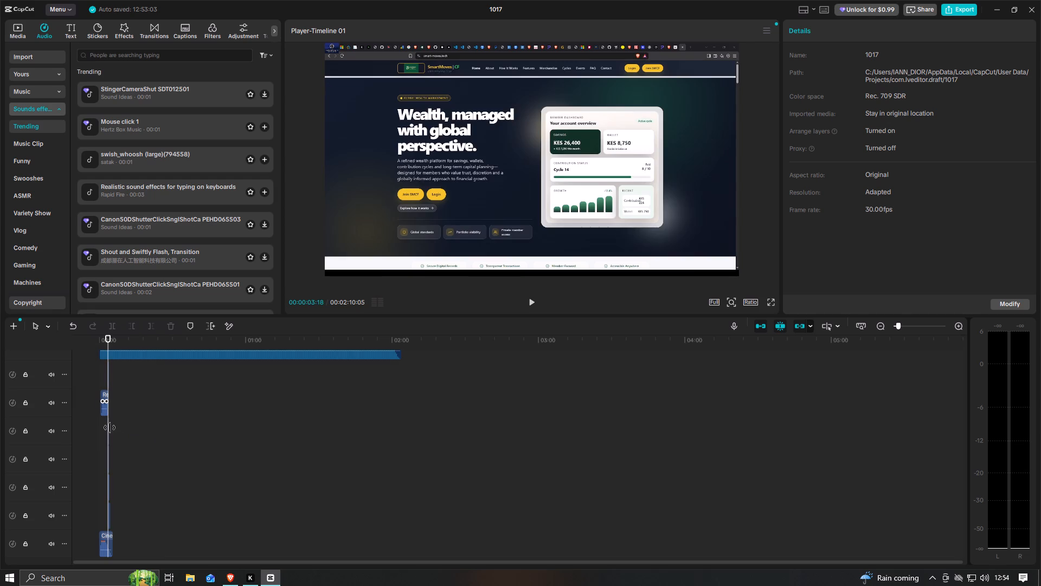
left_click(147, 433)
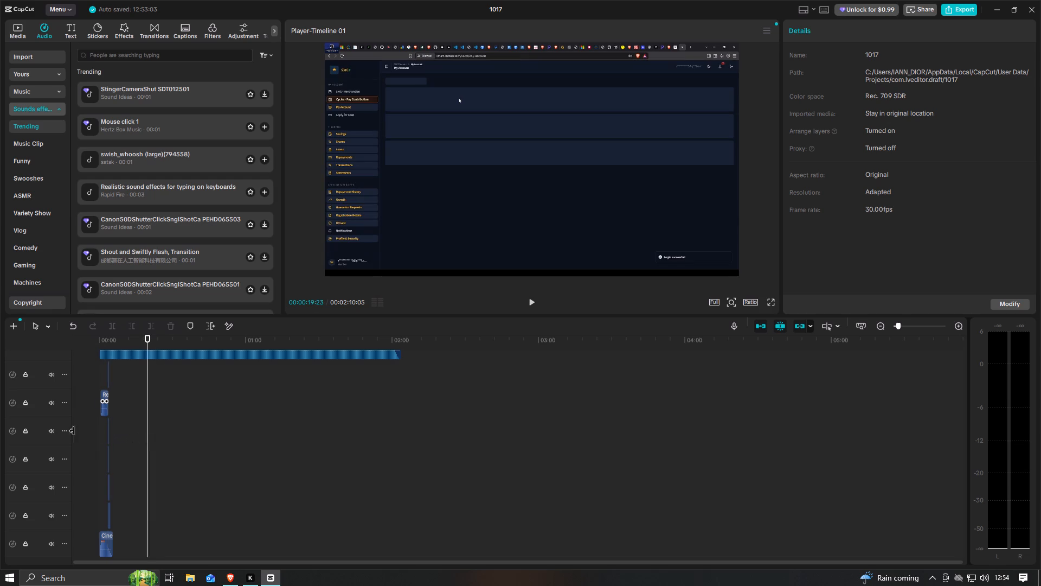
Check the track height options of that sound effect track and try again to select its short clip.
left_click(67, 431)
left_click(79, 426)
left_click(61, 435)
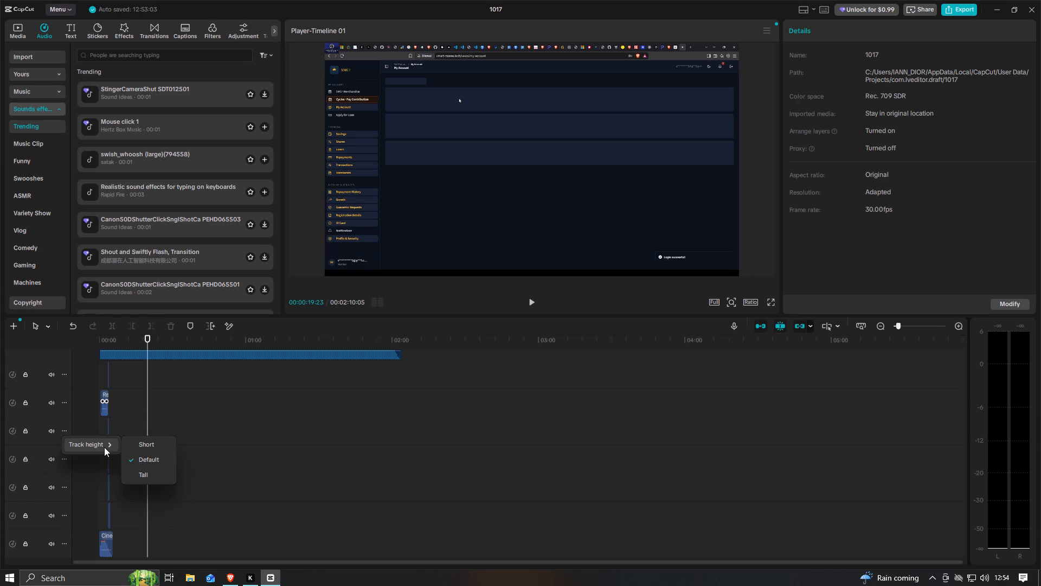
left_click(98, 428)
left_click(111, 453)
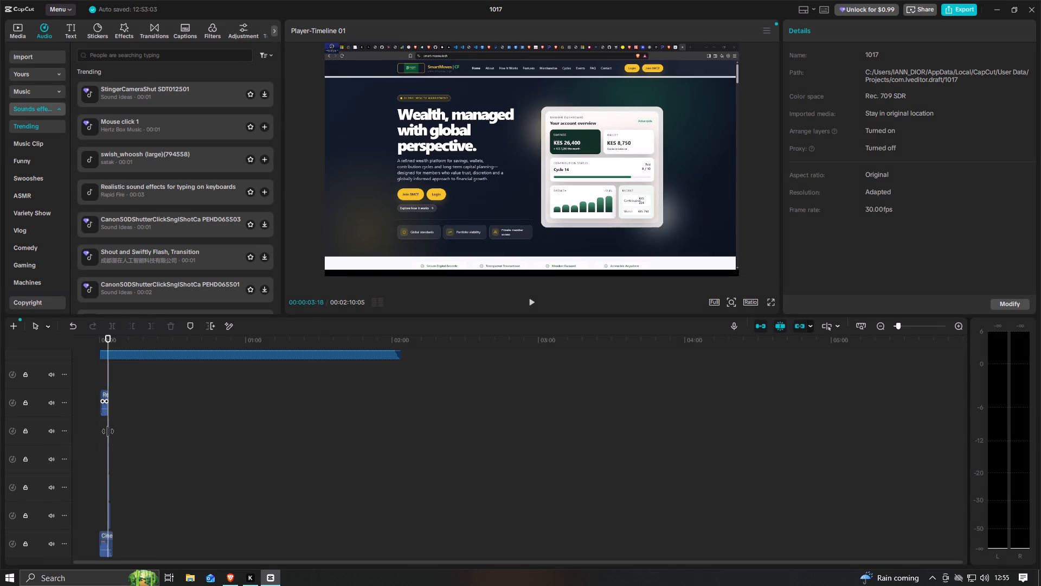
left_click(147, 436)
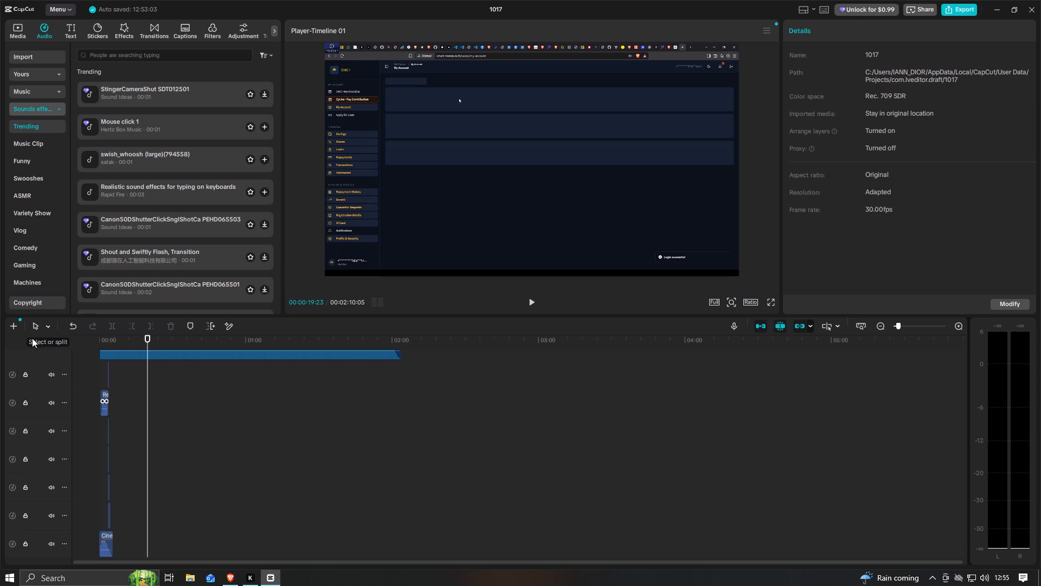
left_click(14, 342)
Copy the short sound effect clip near 00:00:03:18, directly below the Corporate Technology music, and paste a duplicate at the playhead.
scroll(369, 430, "up", 4)
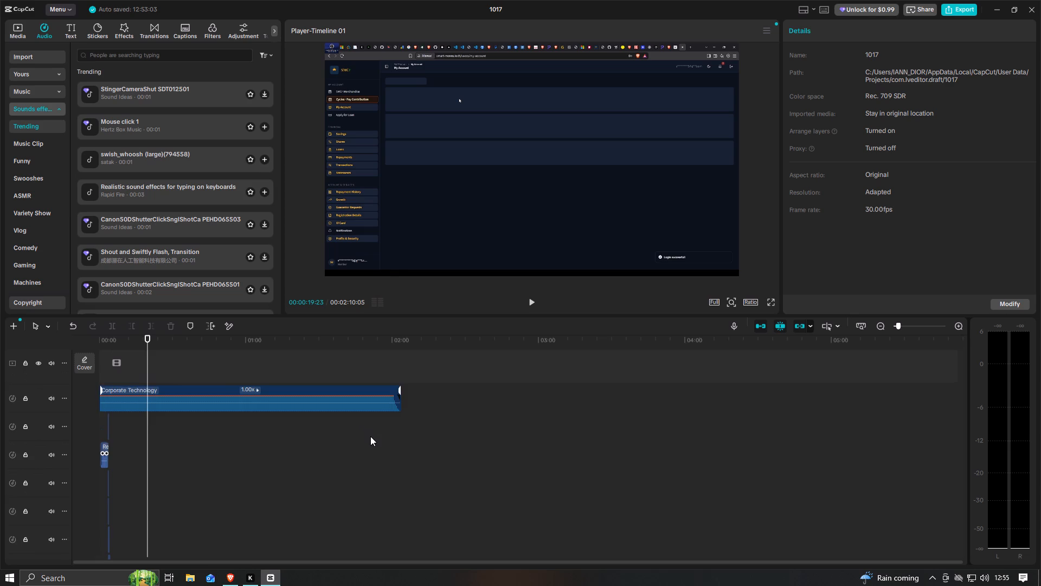
scroll(370, 436, "up", 1)
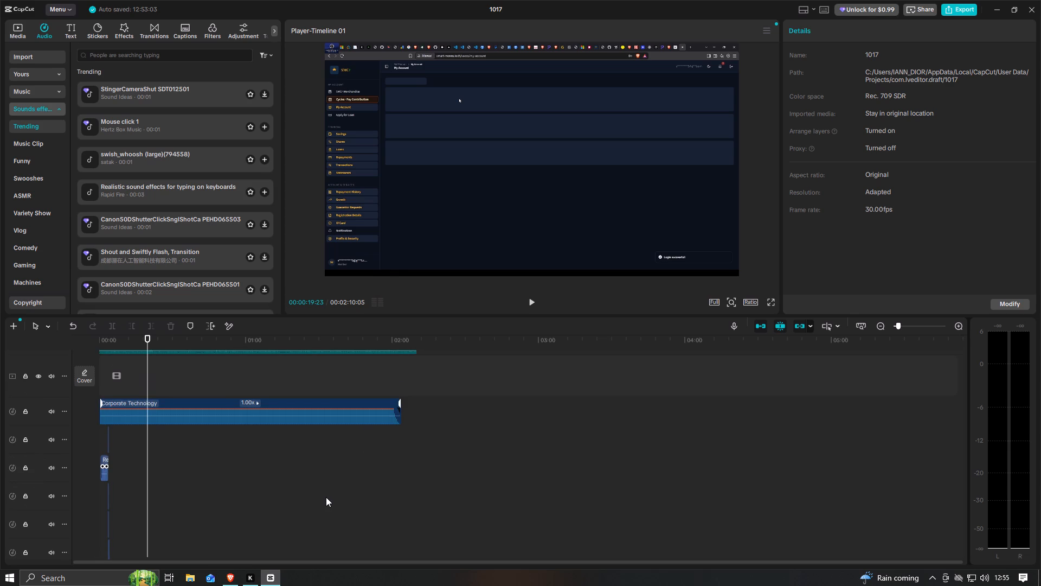
left_click(109, 439)
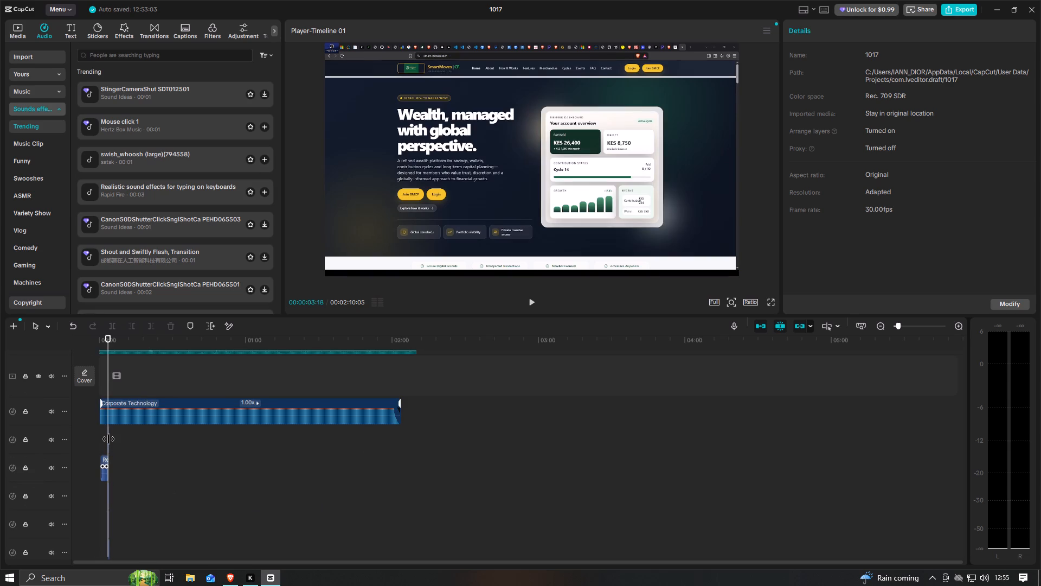
left_click(108, 439)
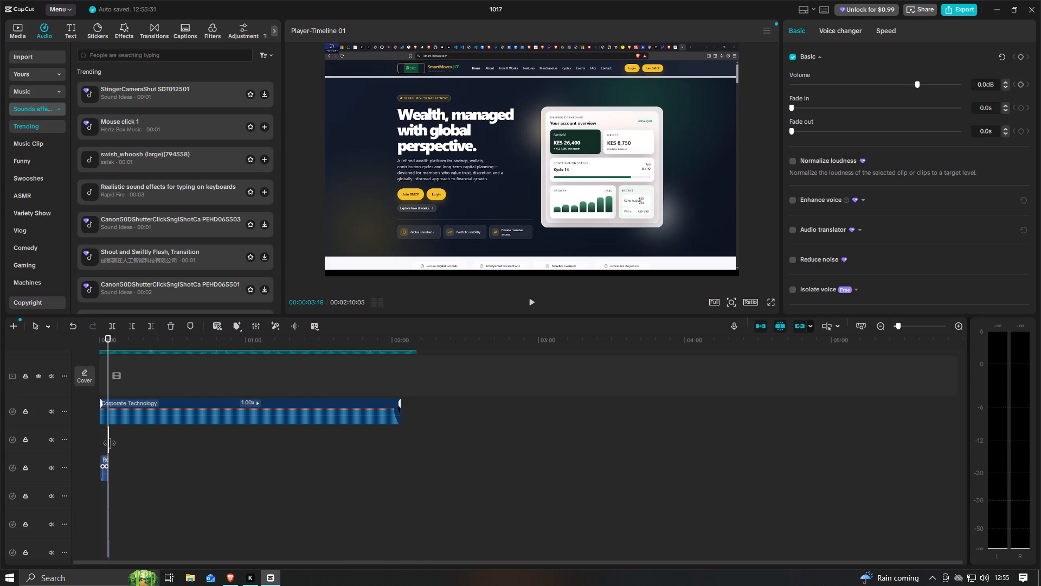
key("ctrl+c")
key("ctrl+v")
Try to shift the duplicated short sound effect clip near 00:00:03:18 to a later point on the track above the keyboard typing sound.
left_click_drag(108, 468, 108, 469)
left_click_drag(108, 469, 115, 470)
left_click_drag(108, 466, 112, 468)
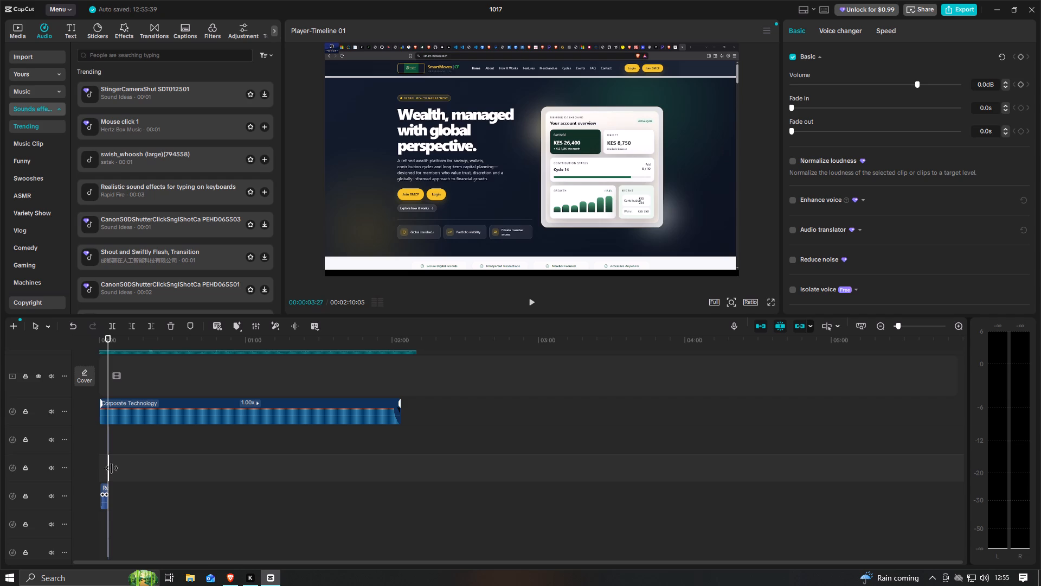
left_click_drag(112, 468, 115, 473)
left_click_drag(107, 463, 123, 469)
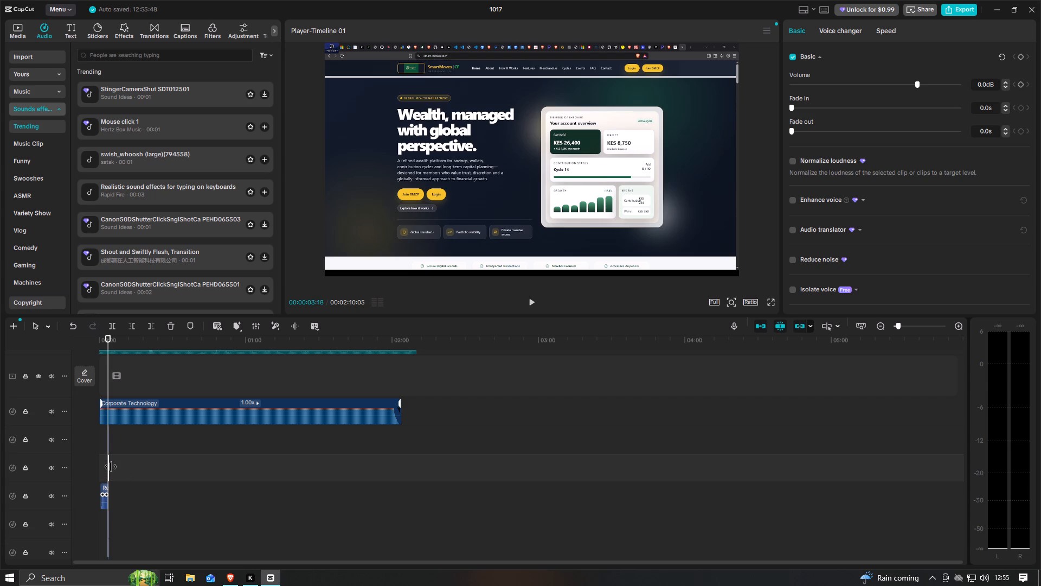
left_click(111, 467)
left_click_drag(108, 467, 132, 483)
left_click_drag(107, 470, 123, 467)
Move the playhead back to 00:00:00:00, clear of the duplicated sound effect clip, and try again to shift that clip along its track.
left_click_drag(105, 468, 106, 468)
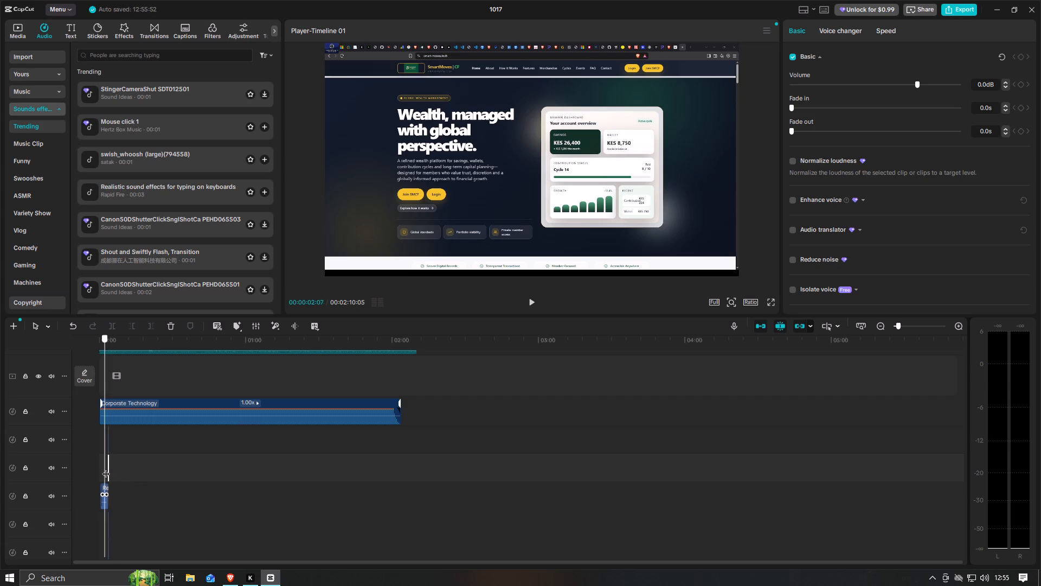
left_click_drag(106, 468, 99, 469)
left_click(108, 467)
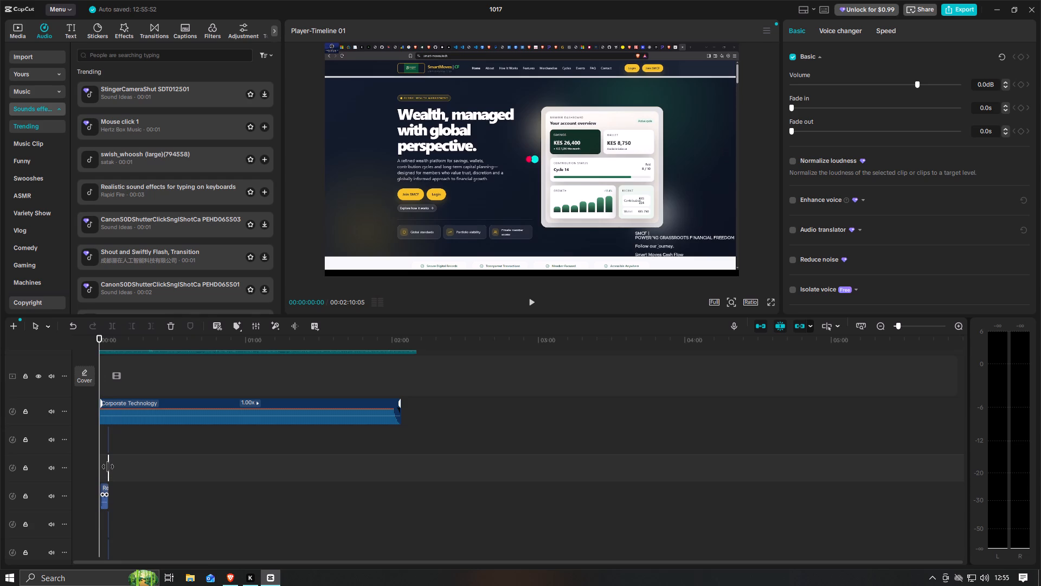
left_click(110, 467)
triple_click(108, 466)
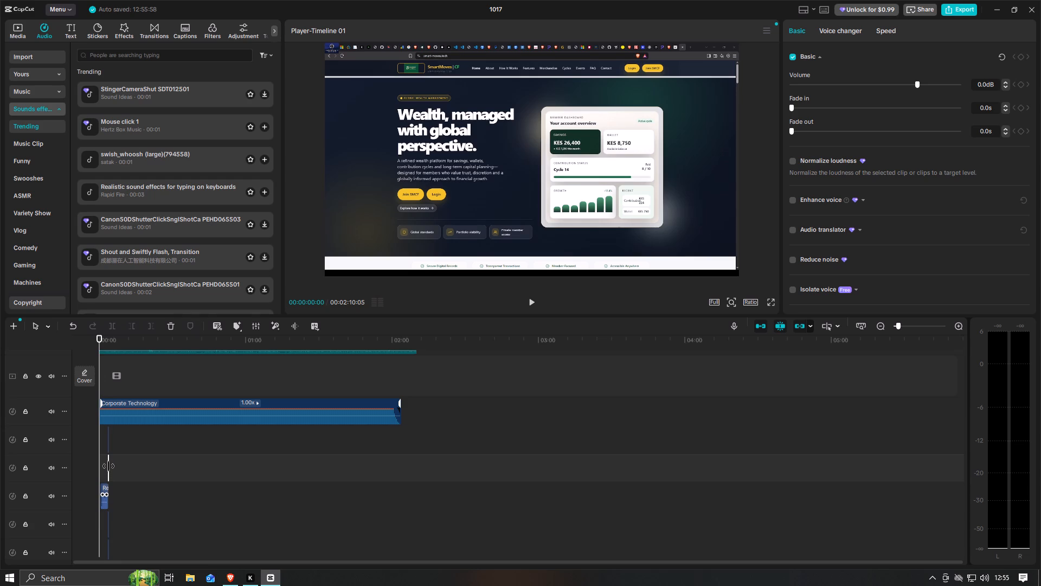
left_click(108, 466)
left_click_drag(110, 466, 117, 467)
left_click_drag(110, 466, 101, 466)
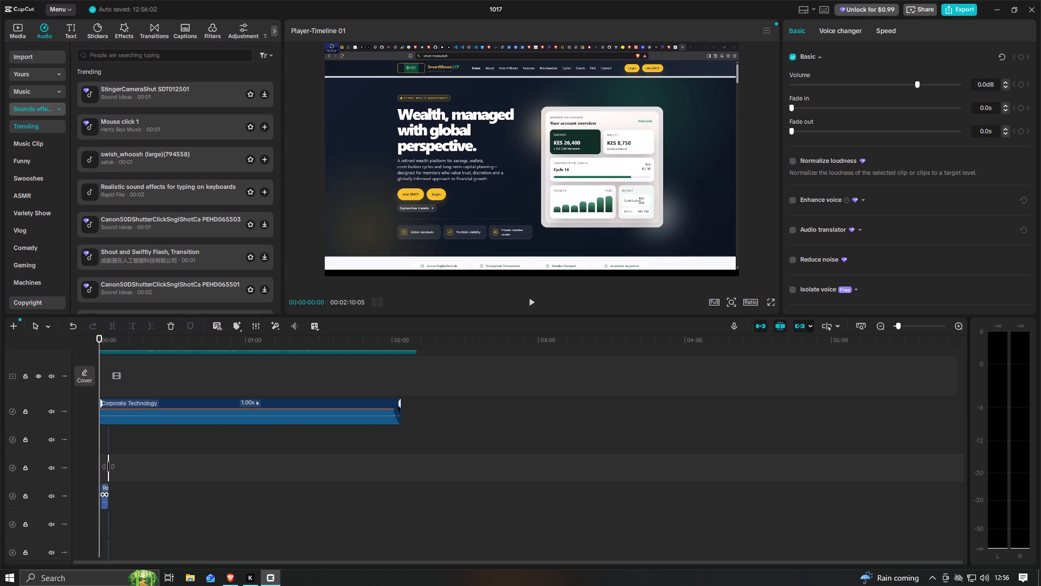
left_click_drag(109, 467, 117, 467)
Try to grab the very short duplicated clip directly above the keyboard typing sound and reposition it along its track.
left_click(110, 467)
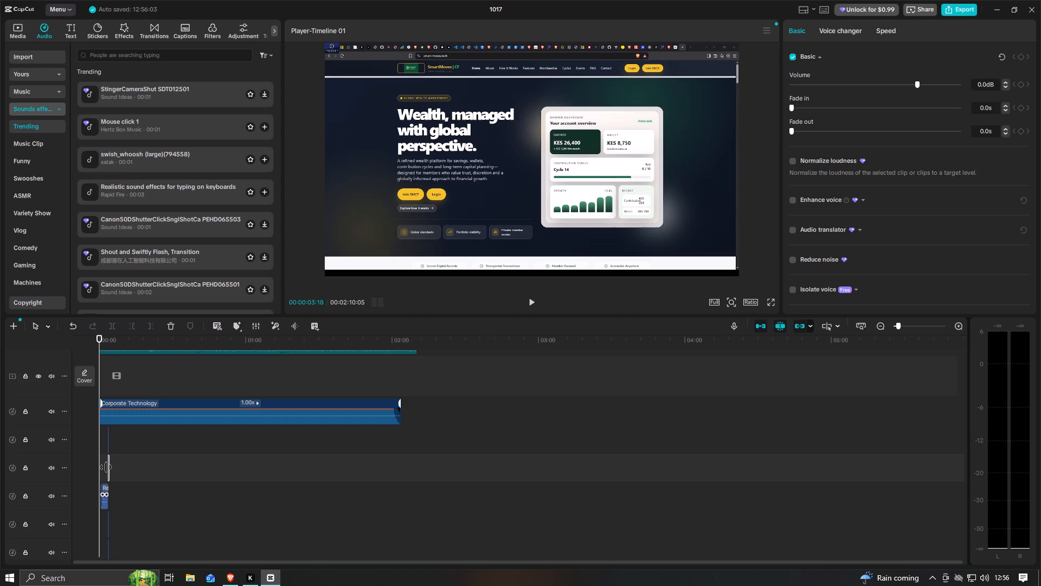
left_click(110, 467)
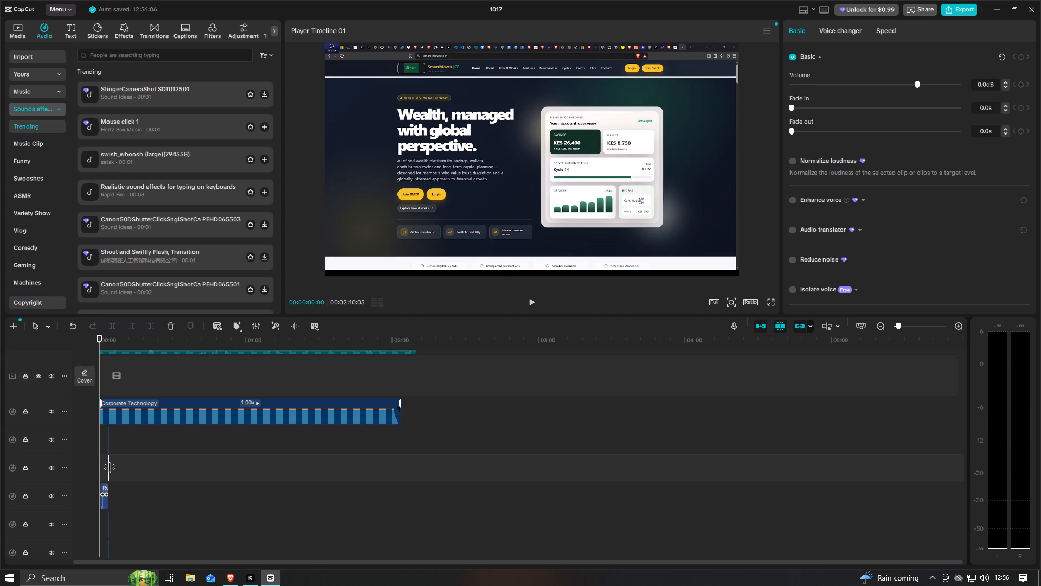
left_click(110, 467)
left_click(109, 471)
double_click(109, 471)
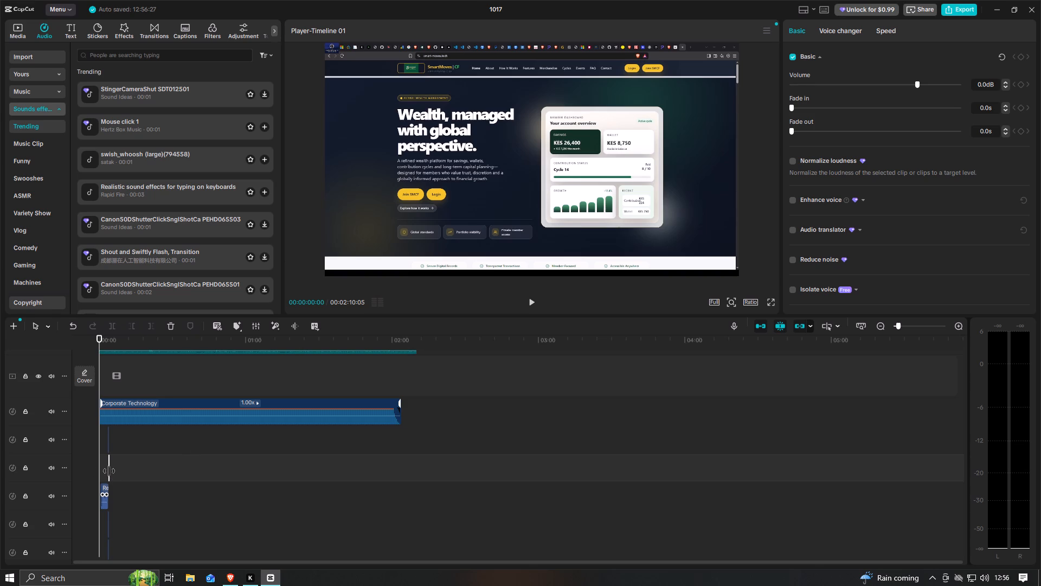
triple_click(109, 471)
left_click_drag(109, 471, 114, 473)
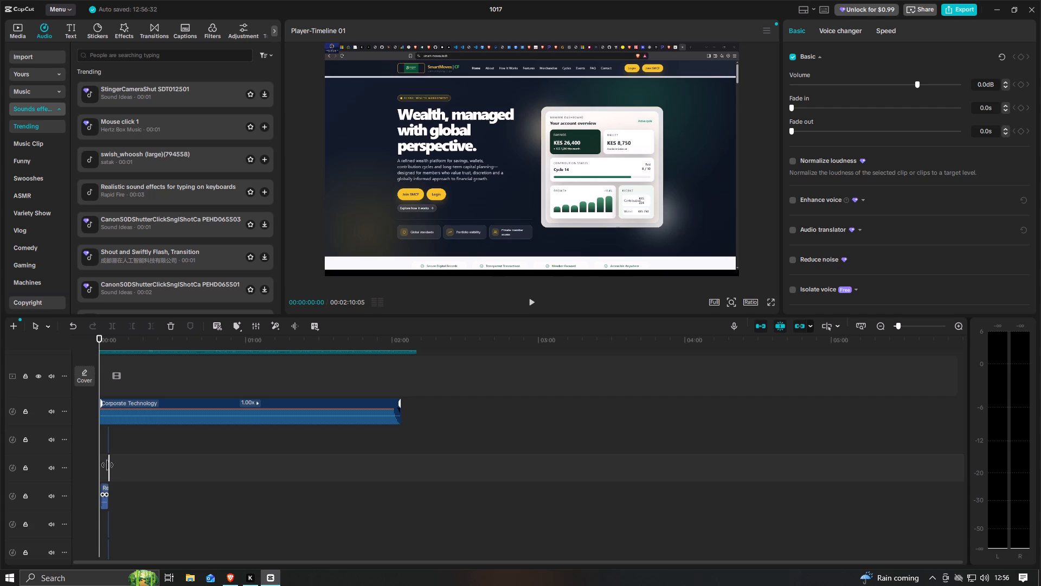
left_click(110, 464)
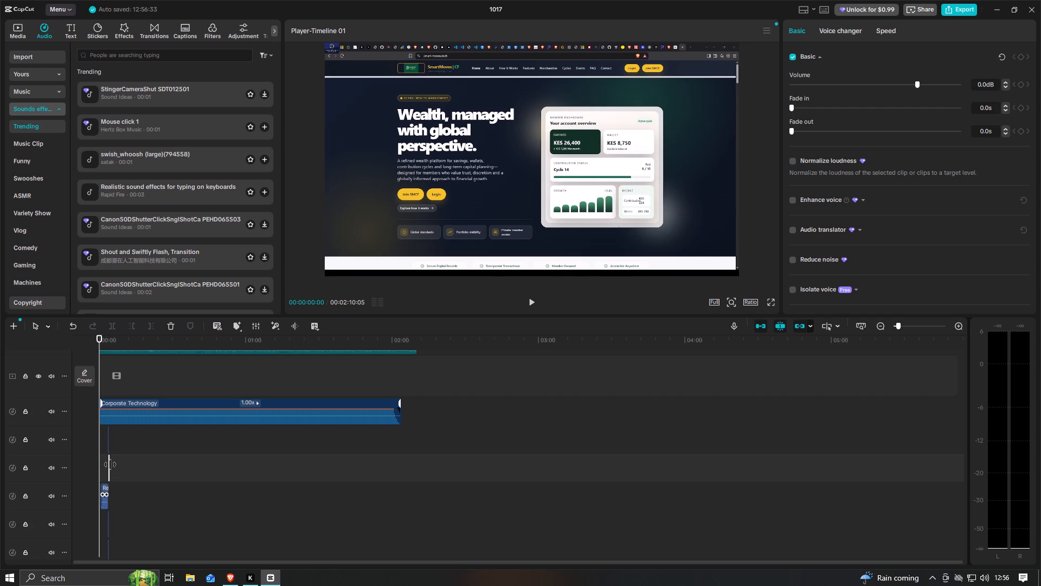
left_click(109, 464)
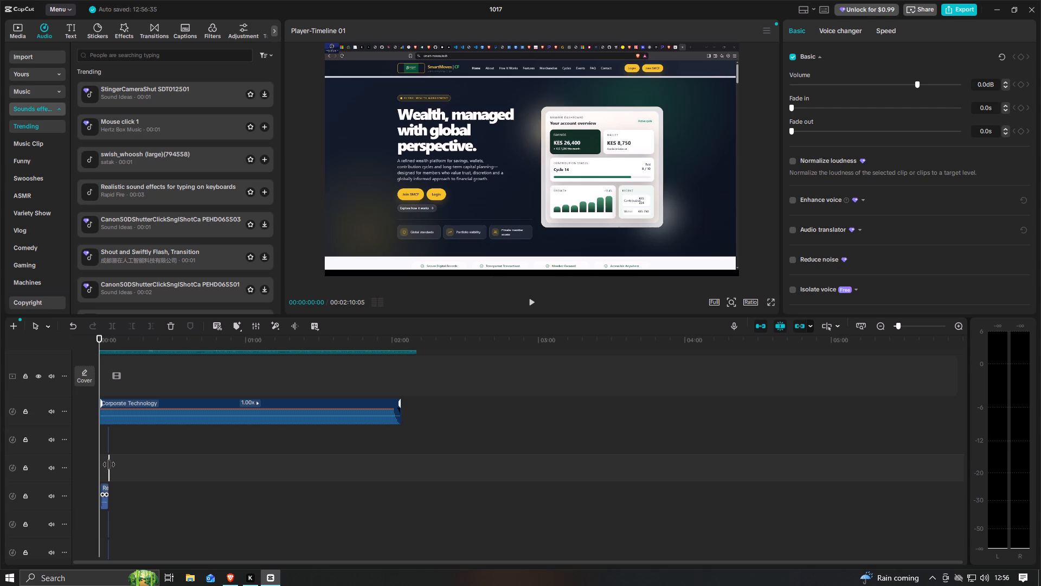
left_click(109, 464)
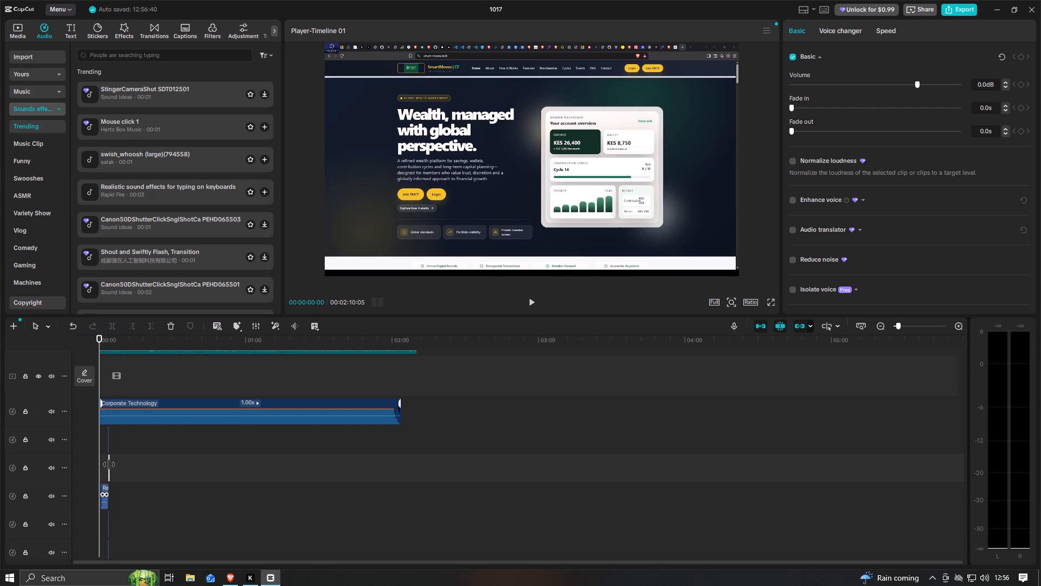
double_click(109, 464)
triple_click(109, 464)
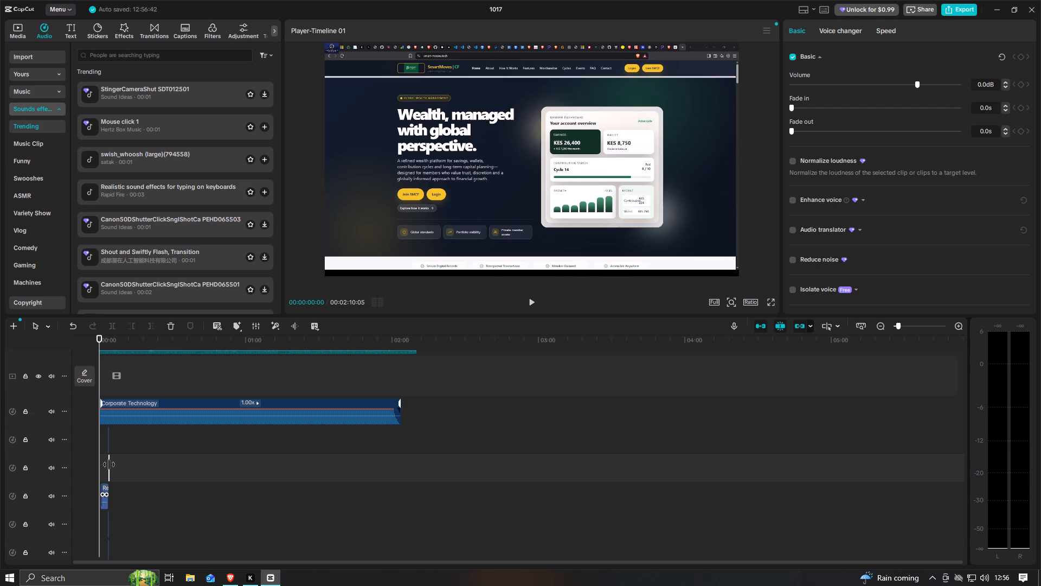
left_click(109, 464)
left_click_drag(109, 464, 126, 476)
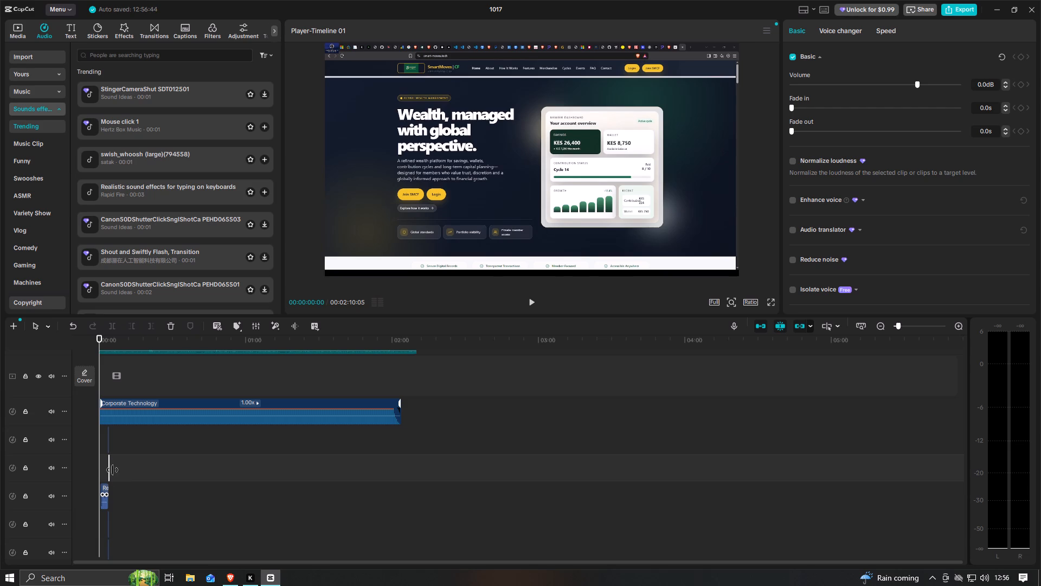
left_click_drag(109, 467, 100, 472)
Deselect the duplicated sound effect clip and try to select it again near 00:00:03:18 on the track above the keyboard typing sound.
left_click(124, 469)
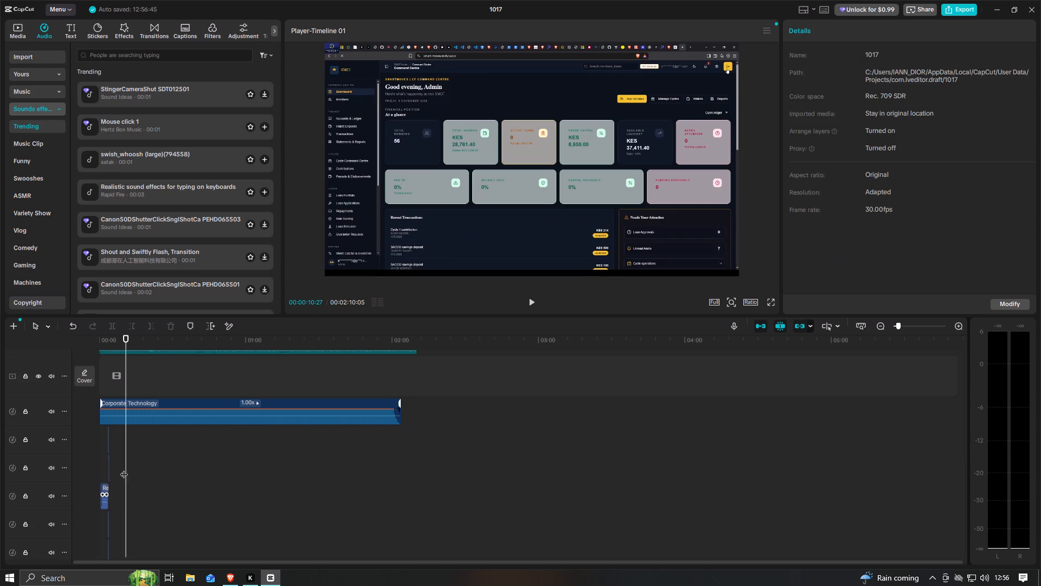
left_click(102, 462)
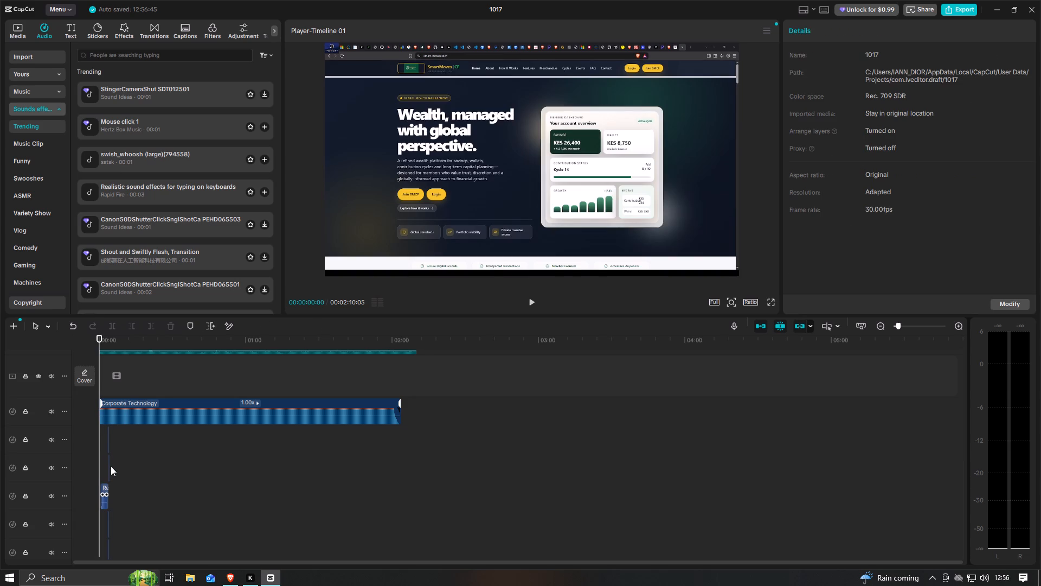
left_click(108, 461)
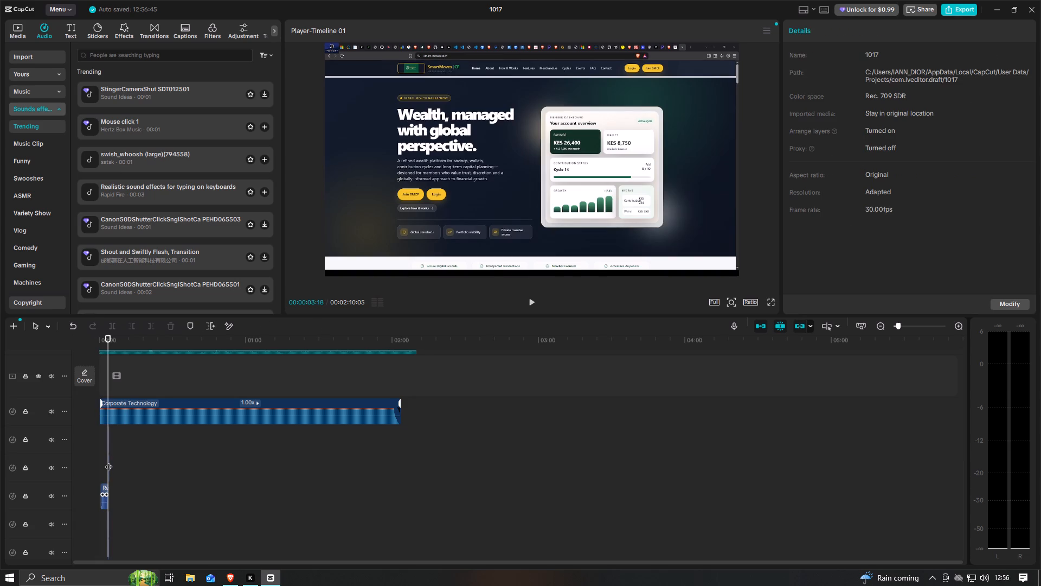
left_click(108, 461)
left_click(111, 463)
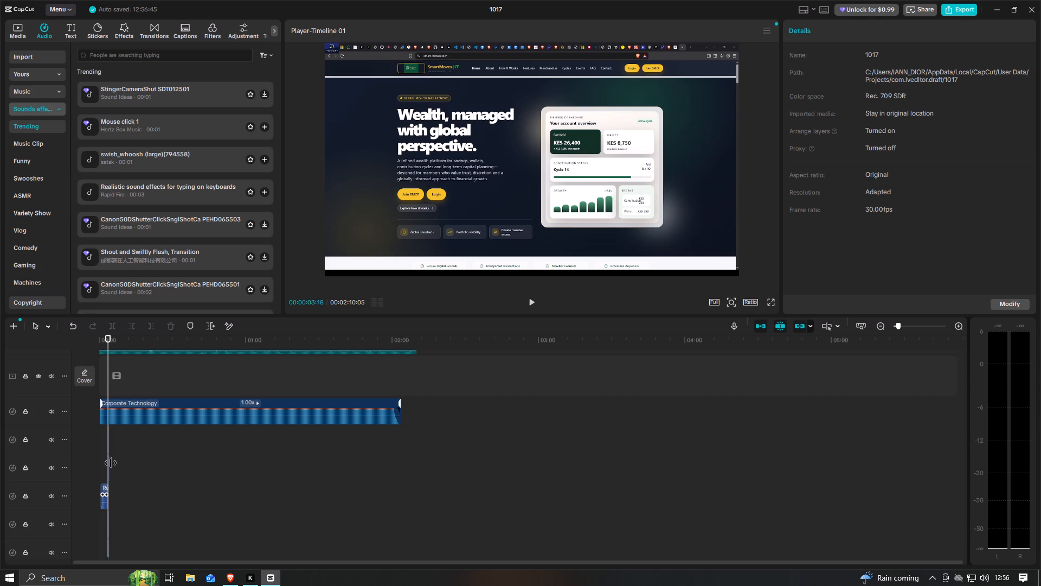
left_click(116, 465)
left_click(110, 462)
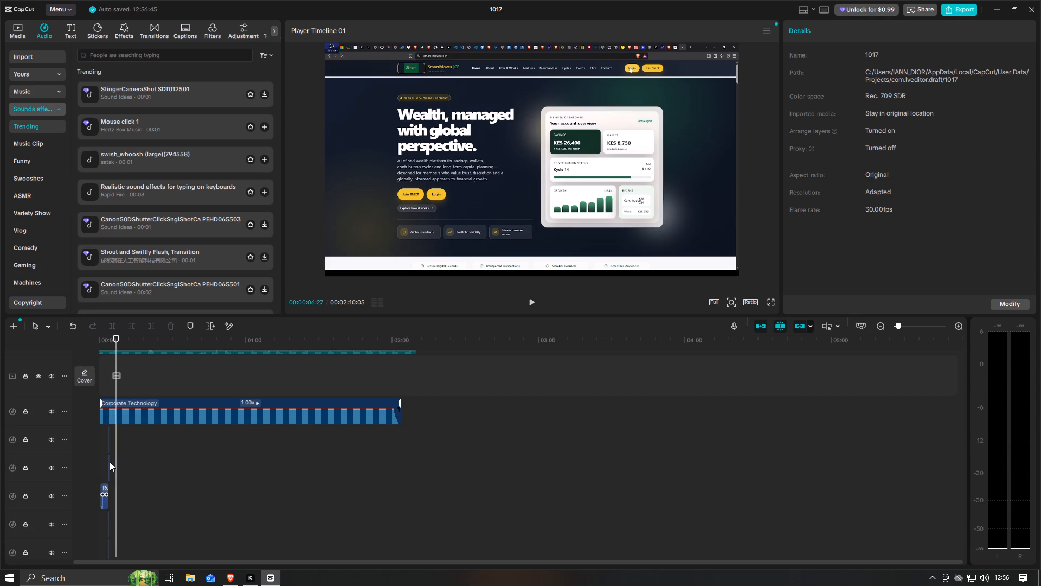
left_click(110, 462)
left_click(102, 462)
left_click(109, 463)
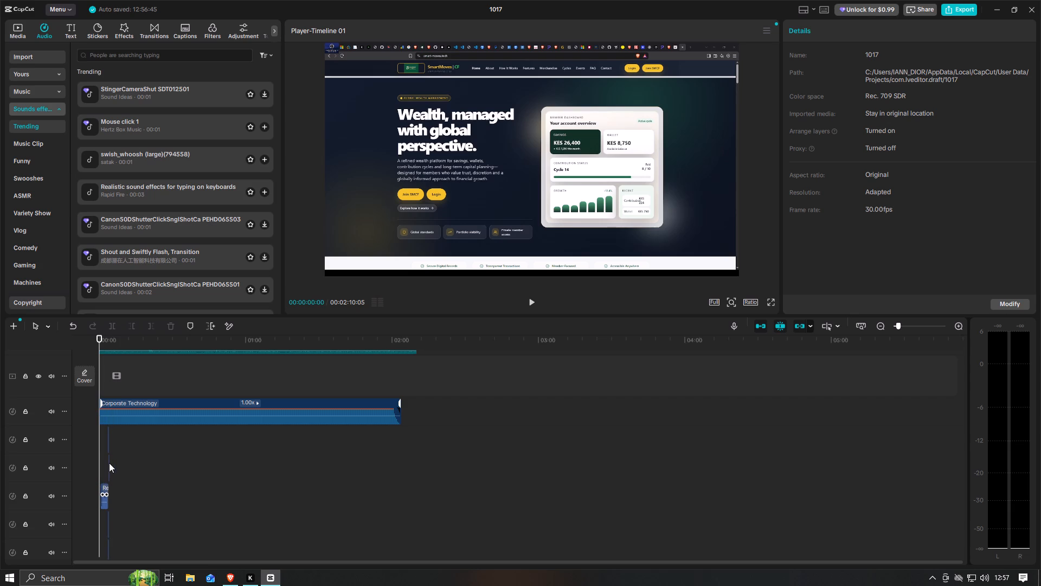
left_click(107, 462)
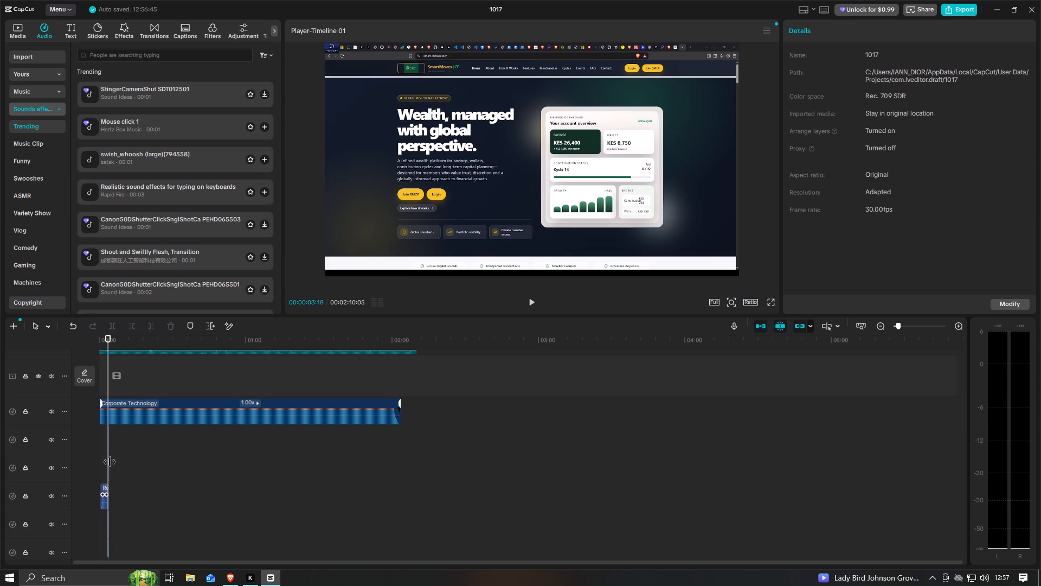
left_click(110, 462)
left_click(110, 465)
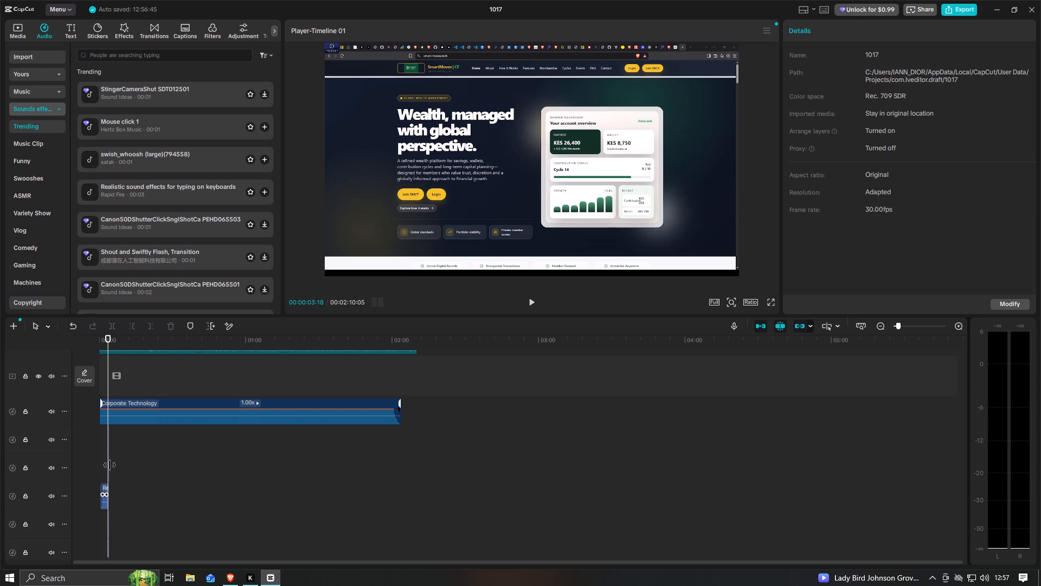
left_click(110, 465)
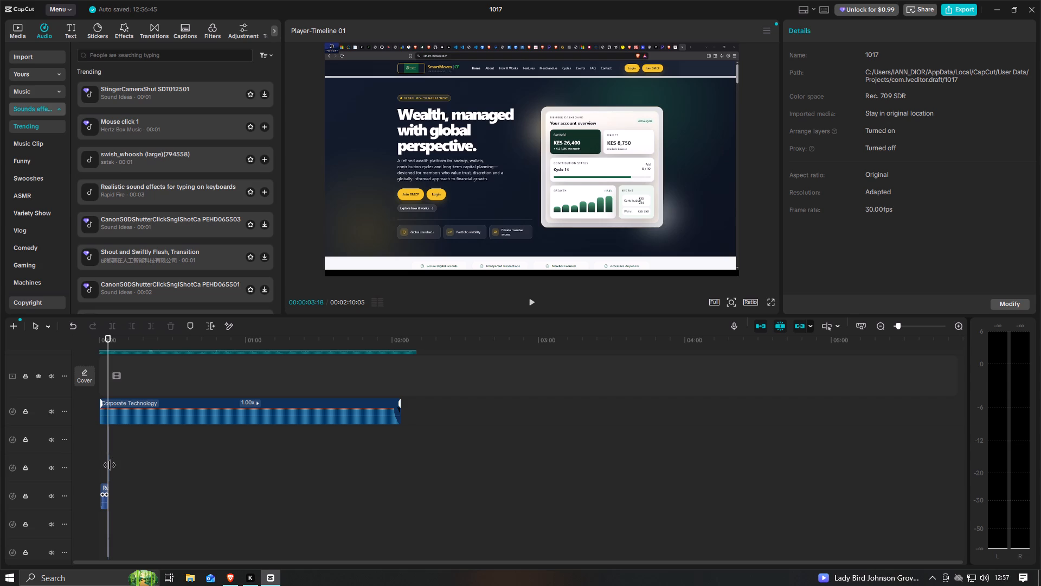
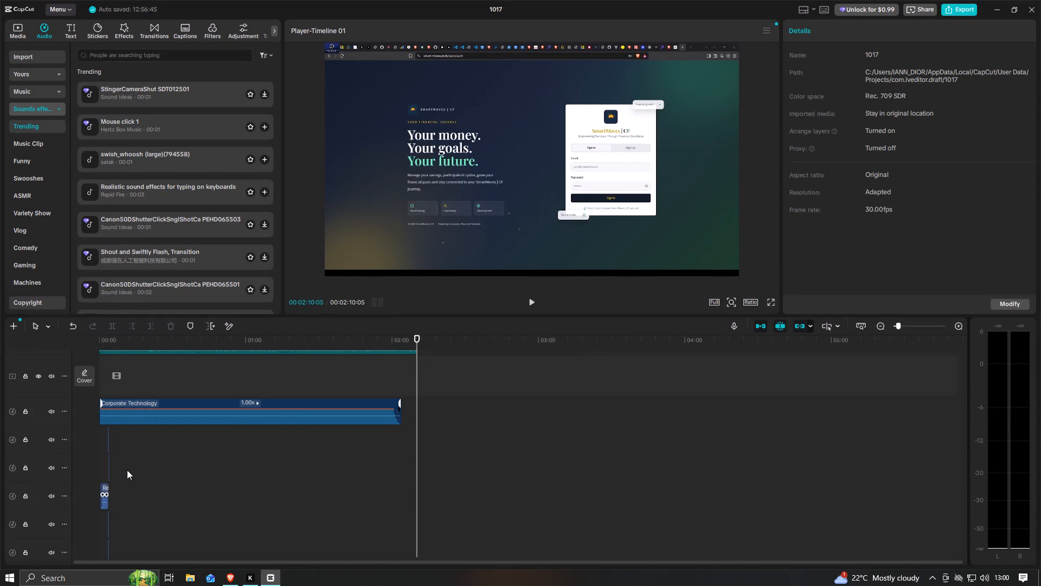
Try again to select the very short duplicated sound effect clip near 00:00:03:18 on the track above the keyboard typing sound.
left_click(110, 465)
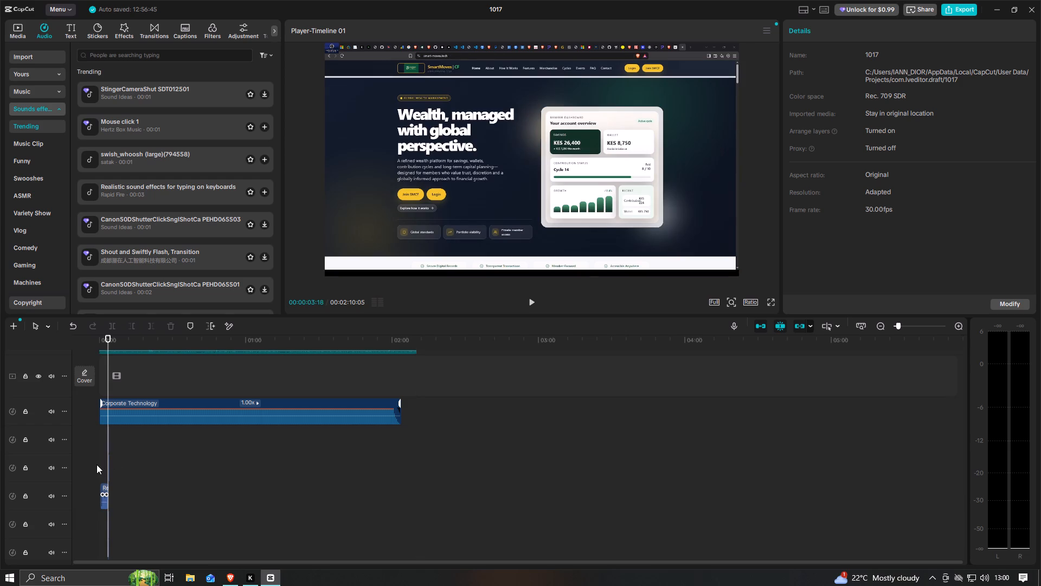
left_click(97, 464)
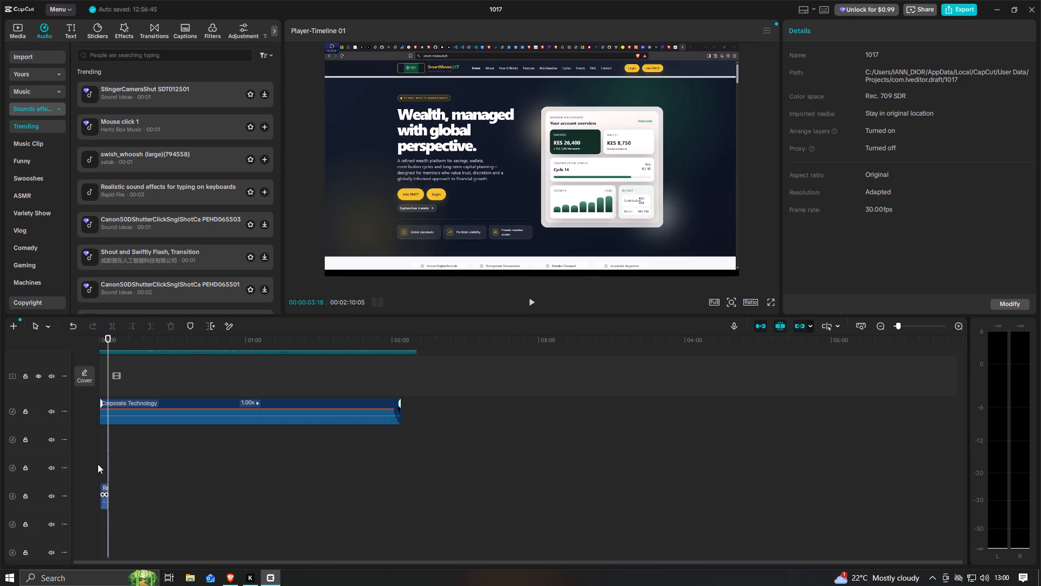
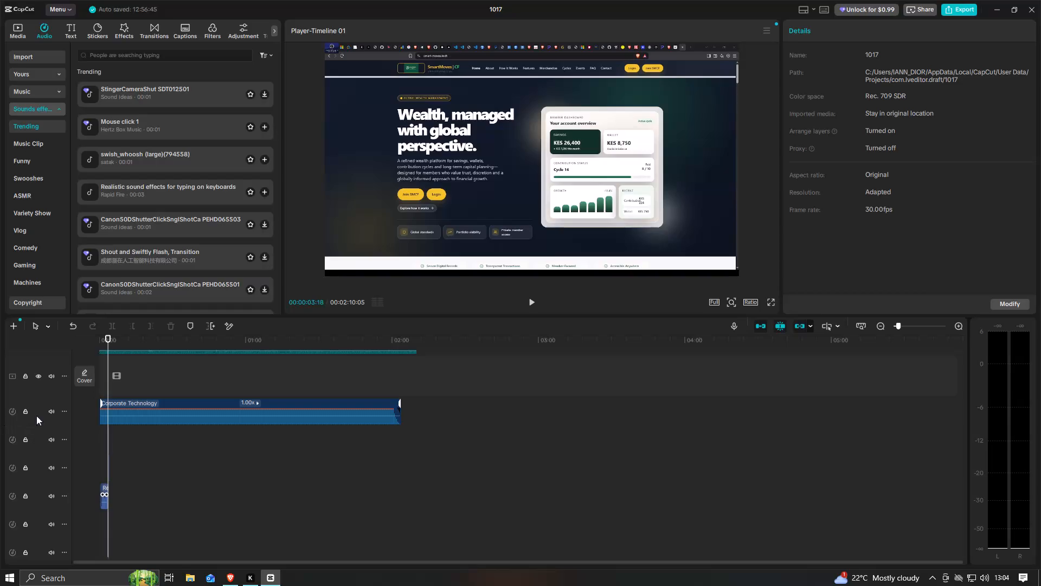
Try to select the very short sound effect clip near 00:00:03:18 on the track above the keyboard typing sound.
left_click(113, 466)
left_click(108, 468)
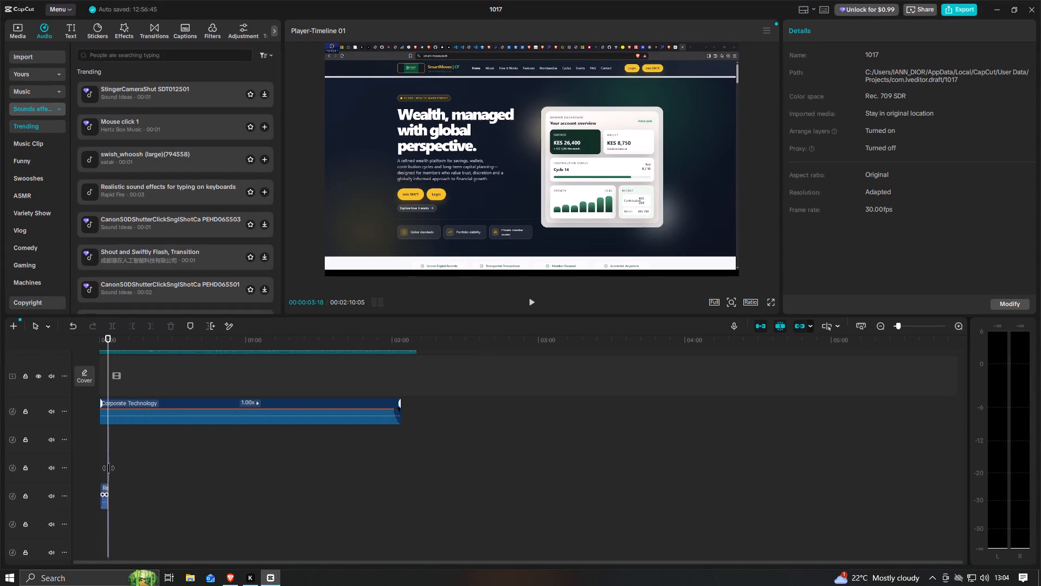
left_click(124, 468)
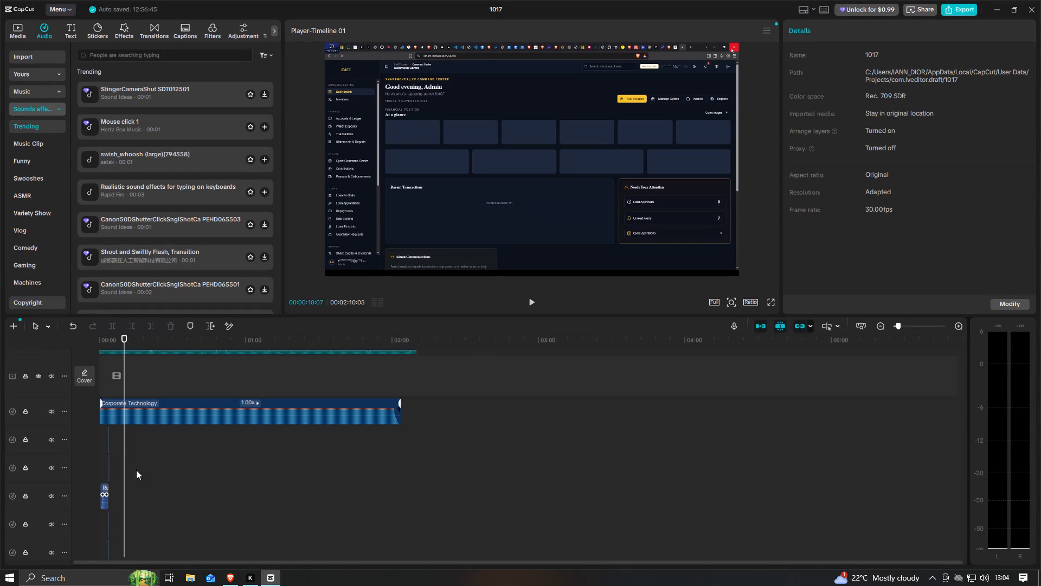
Play the opening five seconds from the start to check the sound effects, and look over the audio tracks below the Corporate Technology music.
left_click_drag(122, 339, 113, 342)
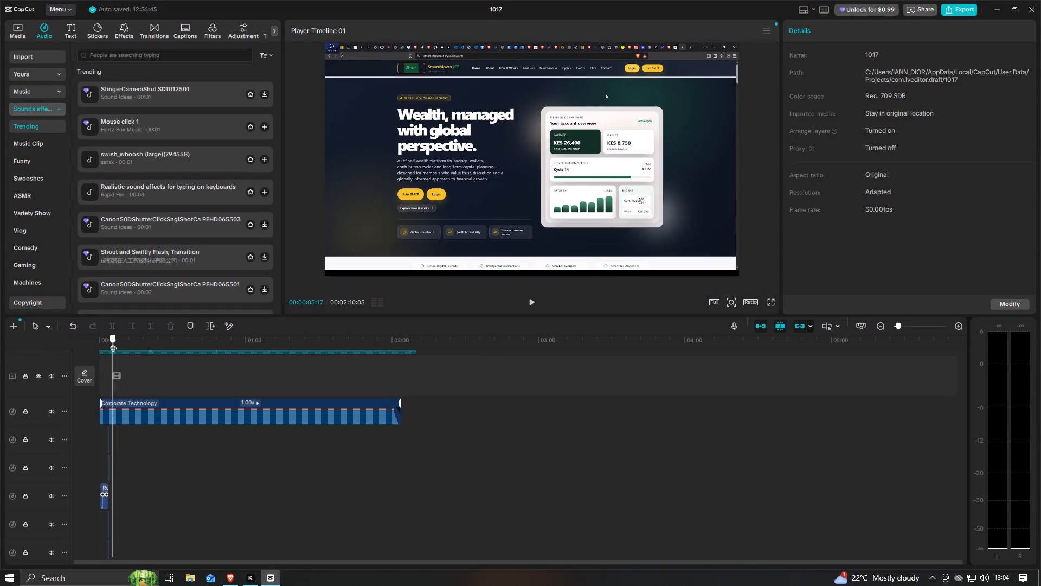
left_click_drag(113, 342, 90, 353)
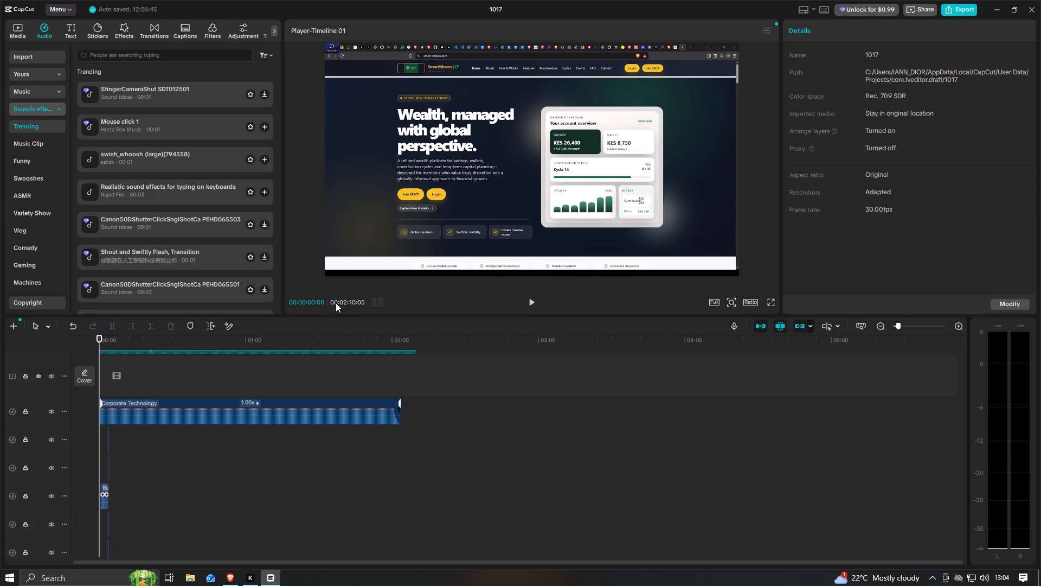
left_click(531, 301)
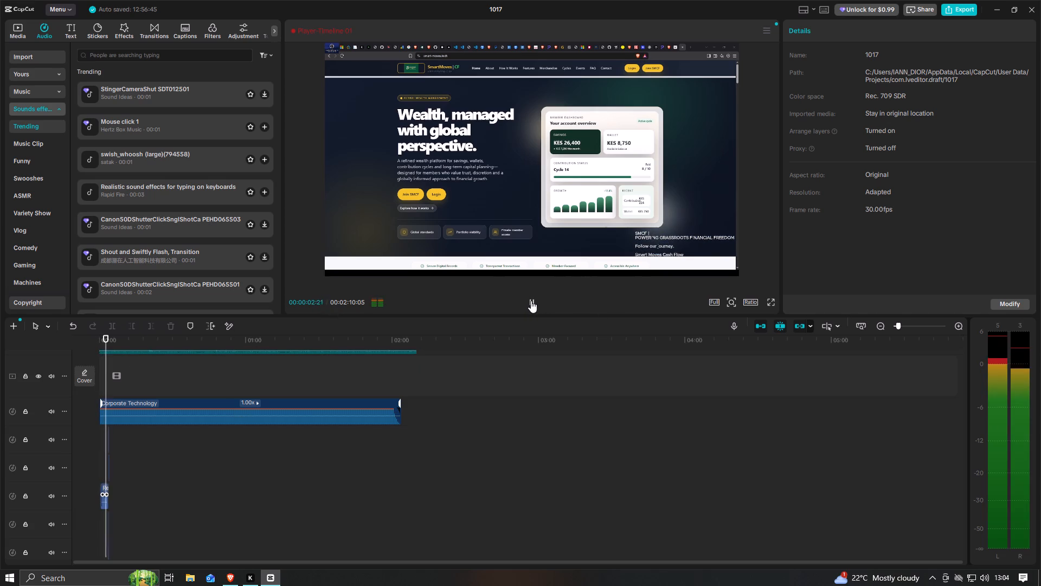
left_click(531, 301)
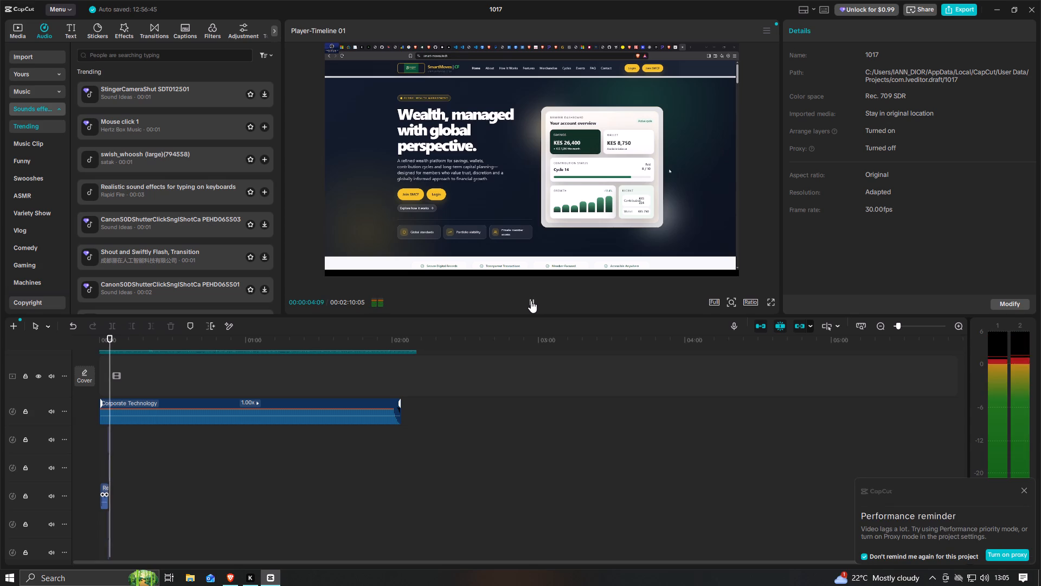
left_click(531, 301)
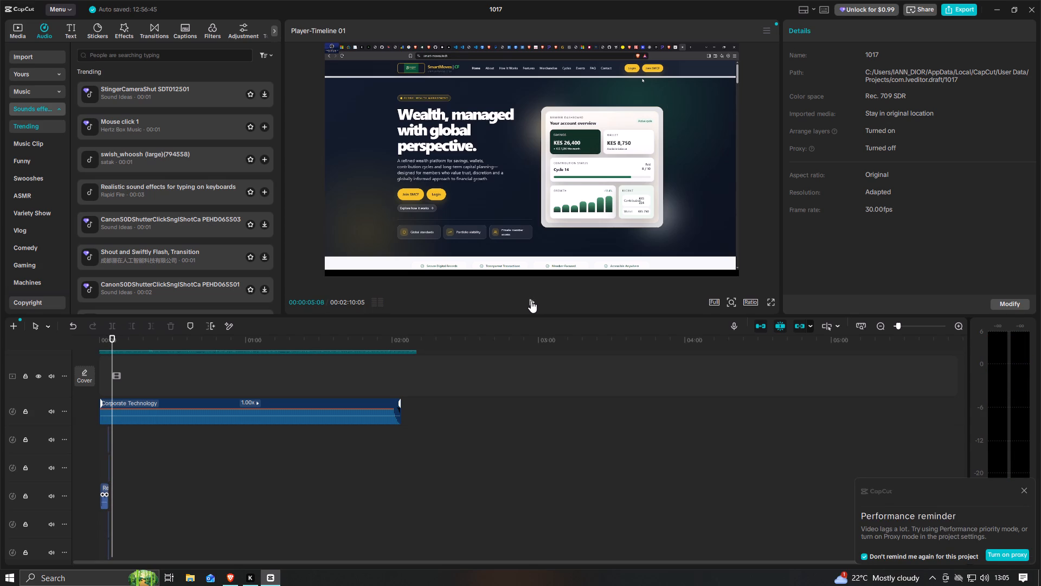
scroll(352, 458, "down", 7)
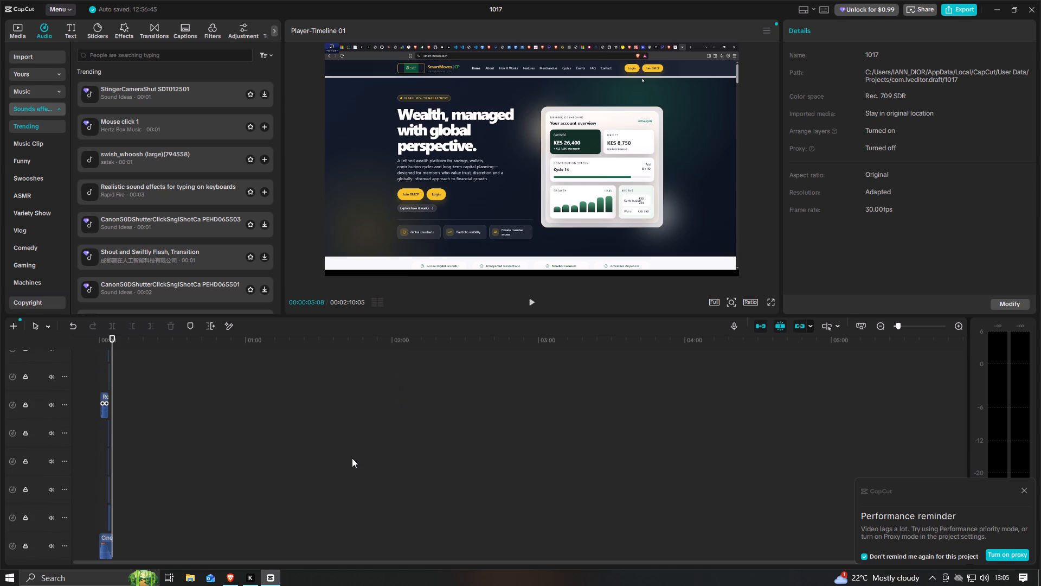
scroll(352, 458, "up", 2)
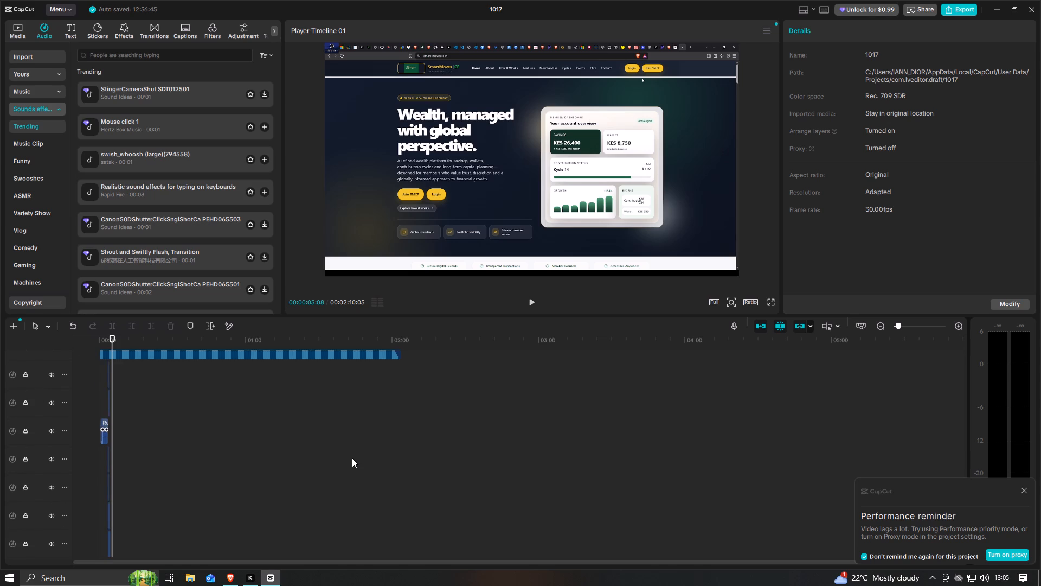
scroll(352, 458, "up", 1)
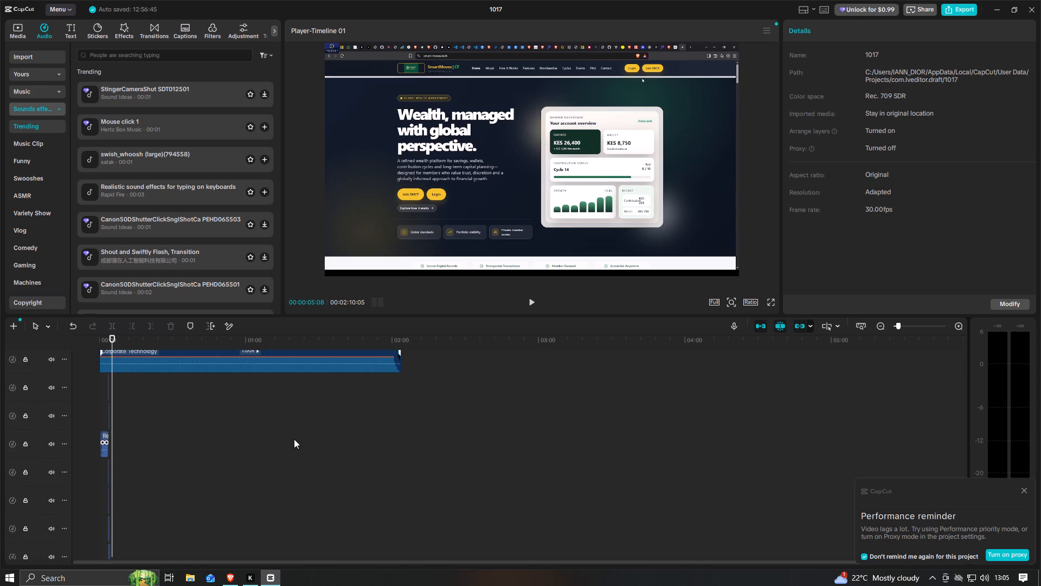
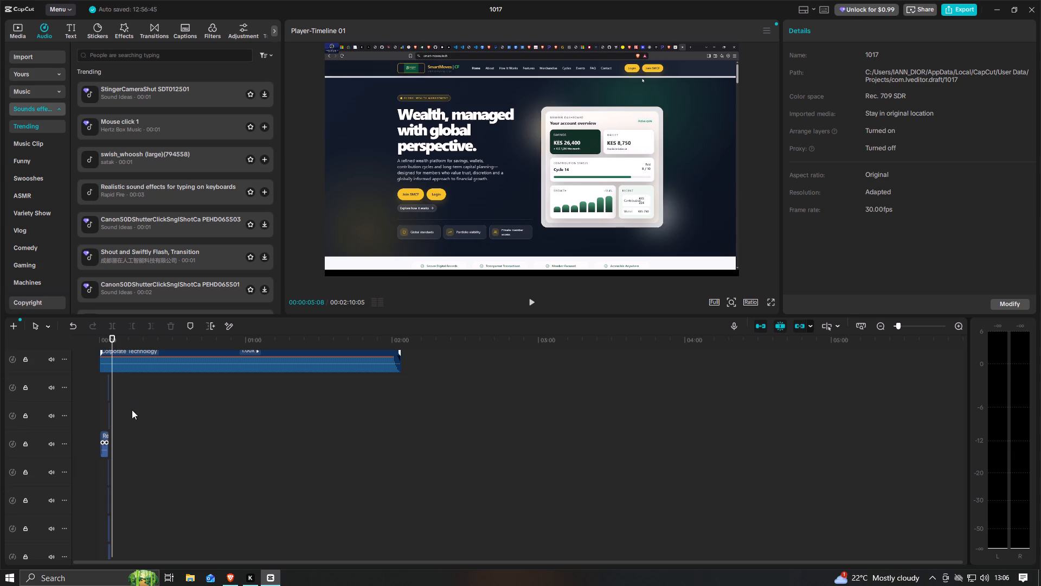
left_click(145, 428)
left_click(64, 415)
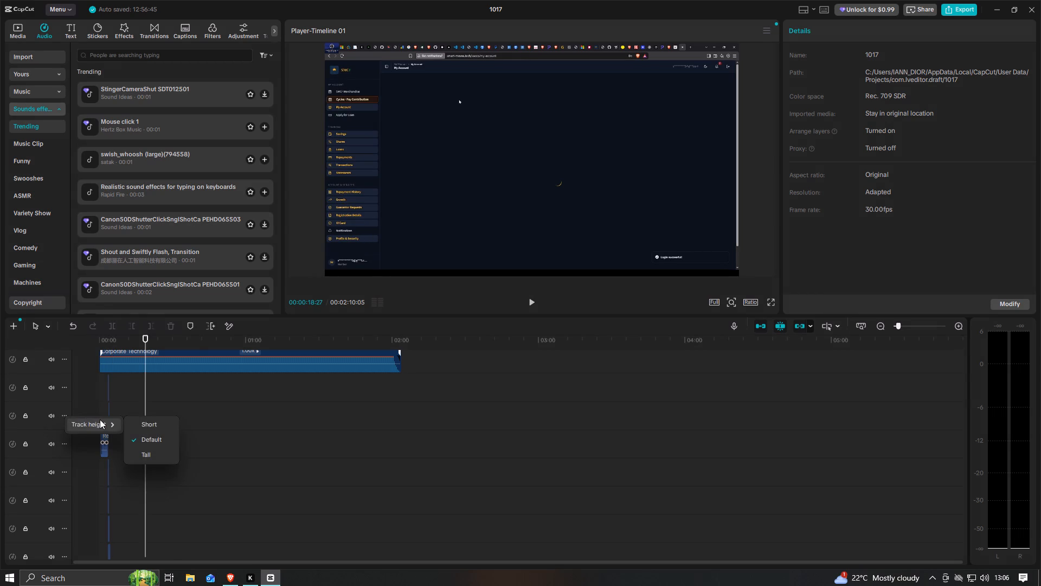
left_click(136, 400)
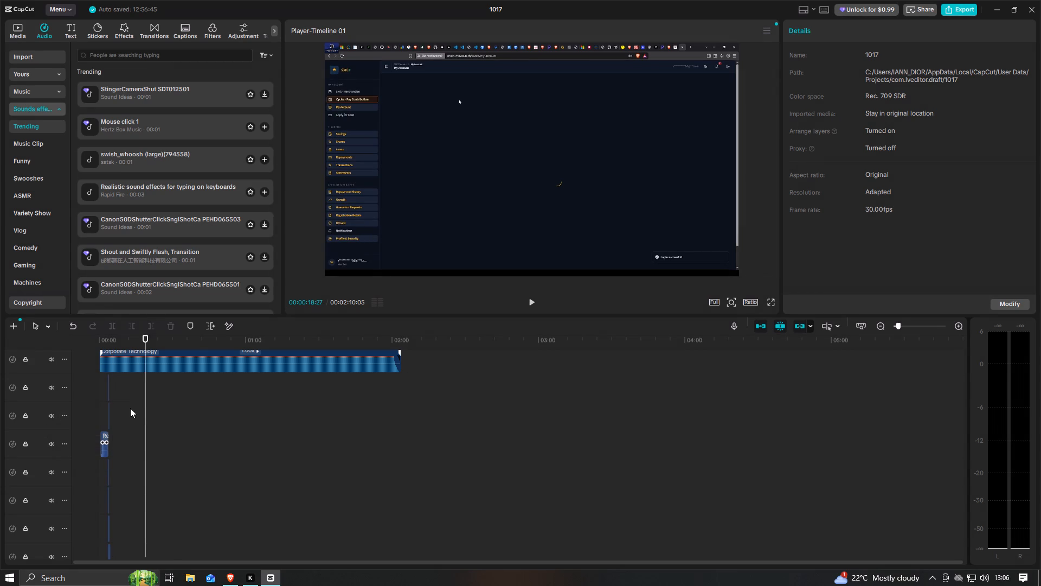
Try to extend the end of the very short sound effect clip on the track directly above the keyboard typing sound.
left_click(109, 410)
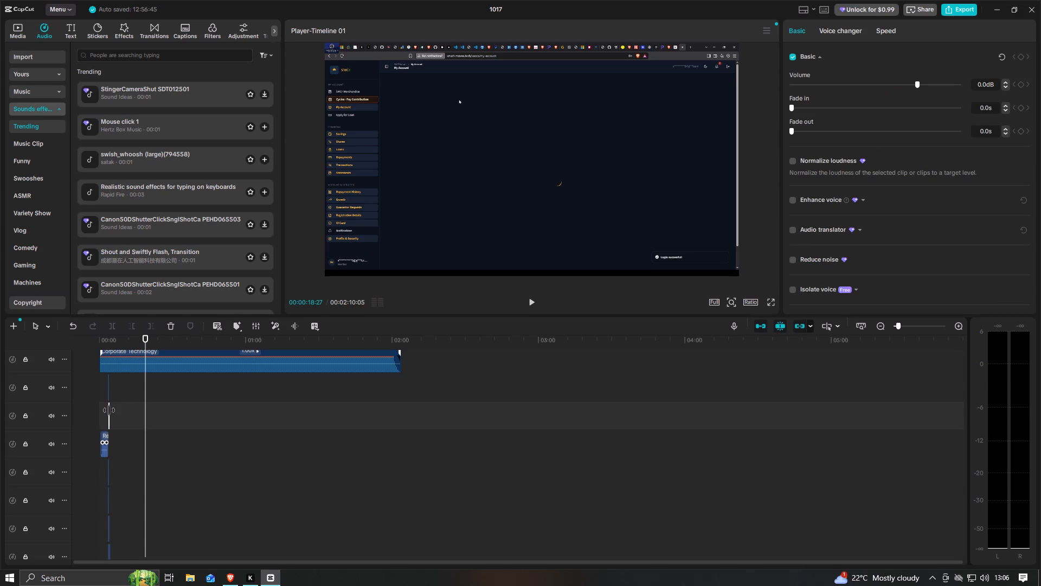
left_click_drag(109, 410, 129, 415)
left_click_drag(108, 410, 123, 412)
left_click_drag(109, 422, 118, 424)
Return the playhead to the start of the timeline at 00:00:00:00.
left_click_drag(145, 333, 140, 335)
left_click_drag(144, 340, 101, 343)
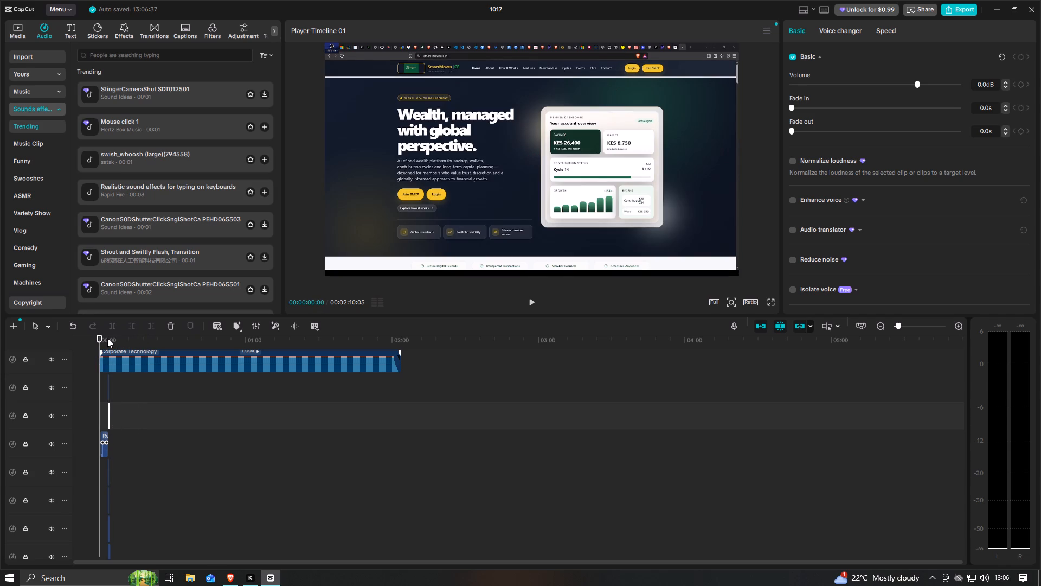
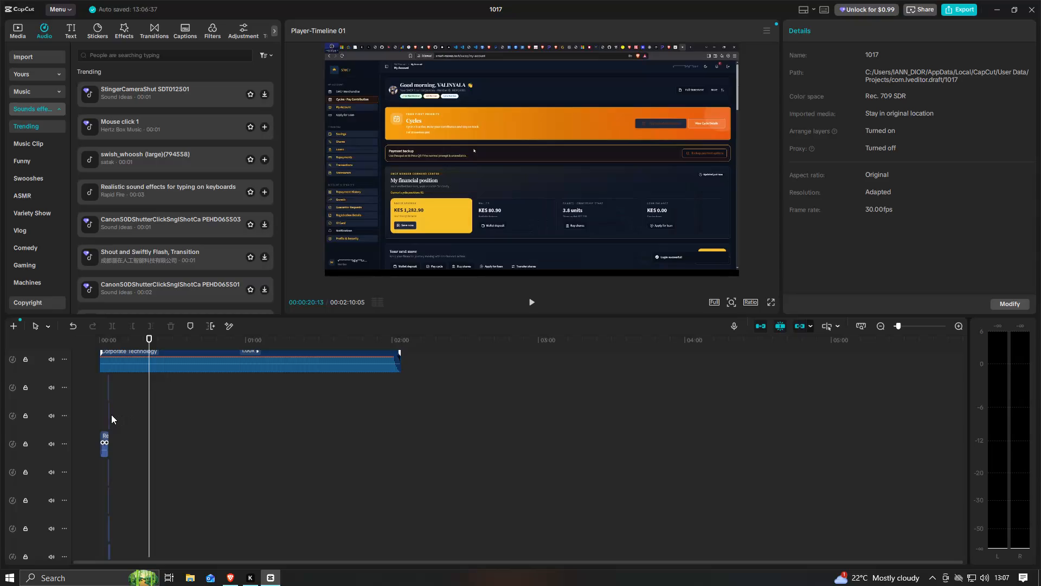
Select the very short sound effect clip directly above the keyboard typing sound and try to drag its edge back towards the timeline start.
left_click(108, 413)
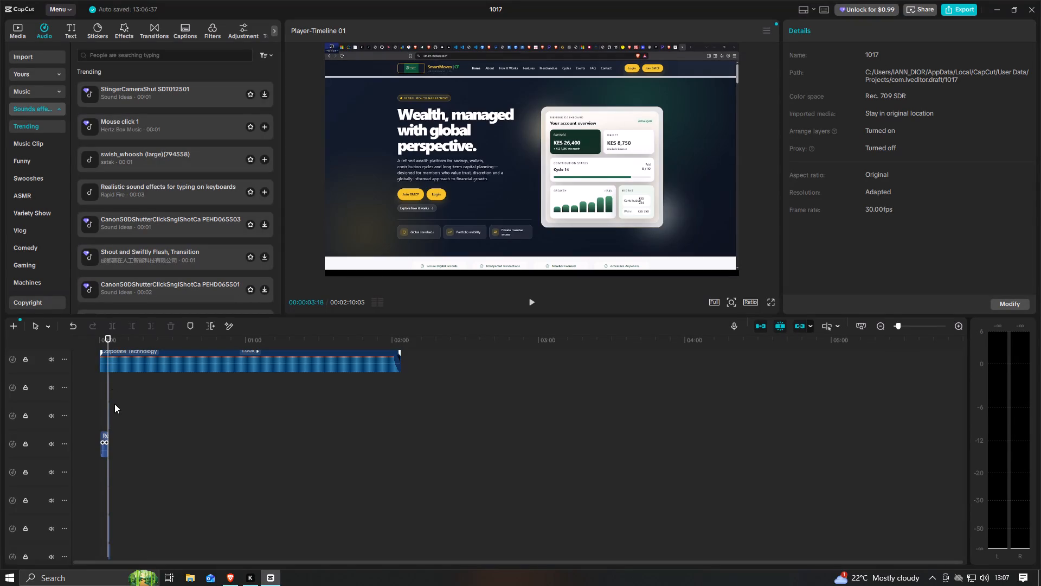
left_click_drag(107, 339, 99, 341)
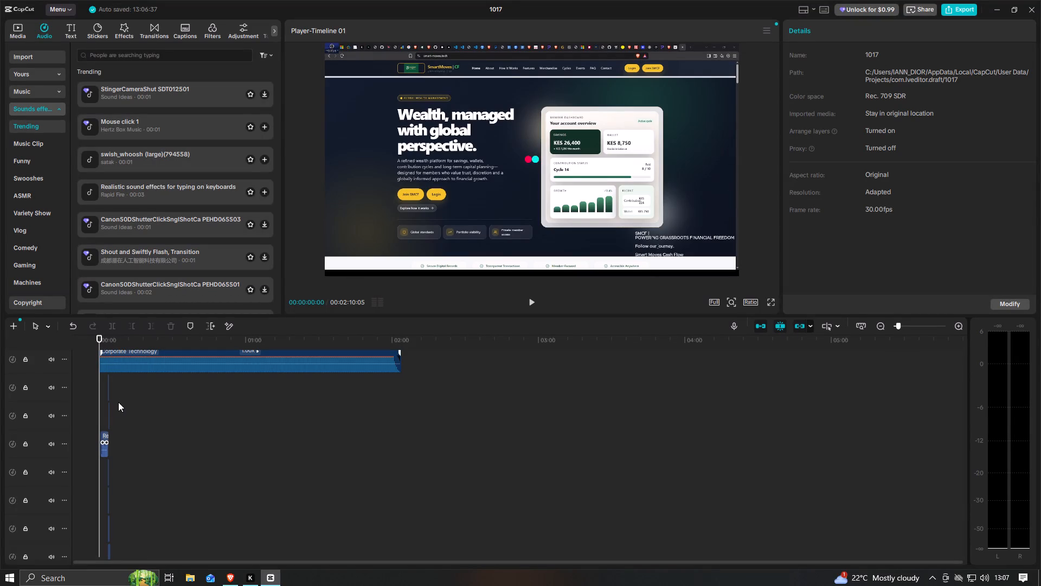
left_click(110, 410)
left_click(122, 417)
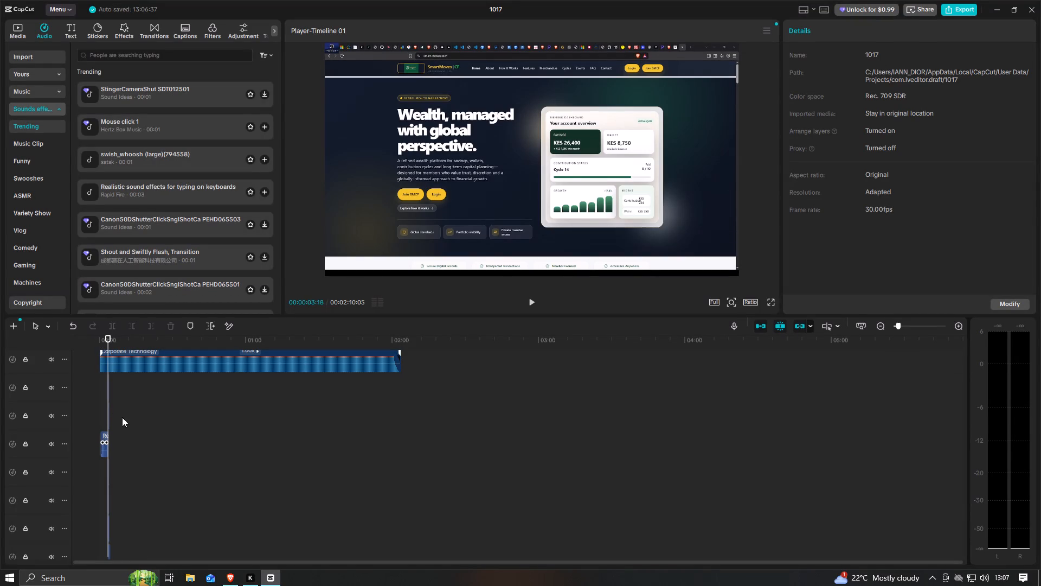
left_click(107, 411)
left_click_drag(110, 411, 101, 414)
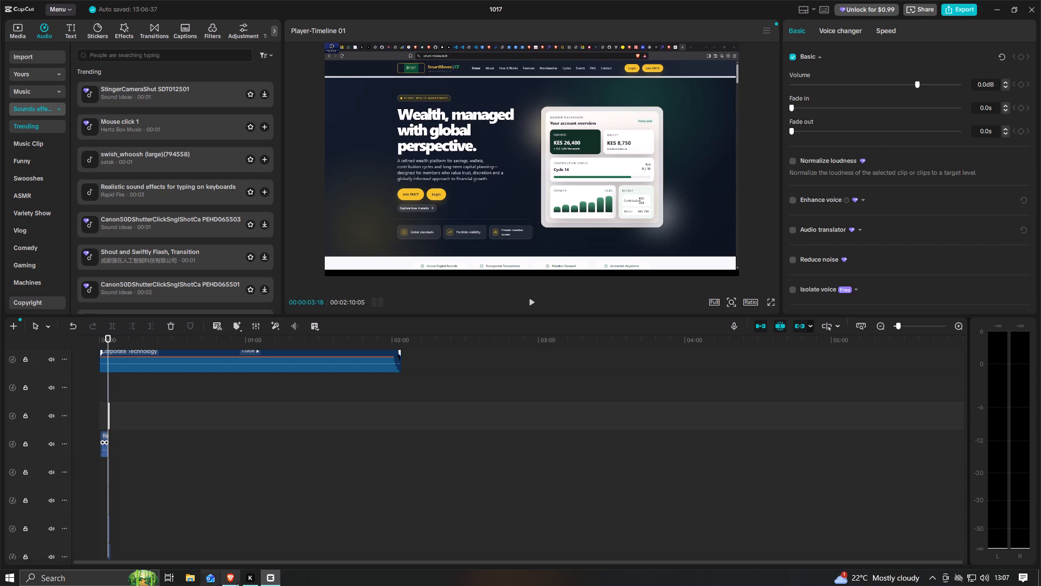
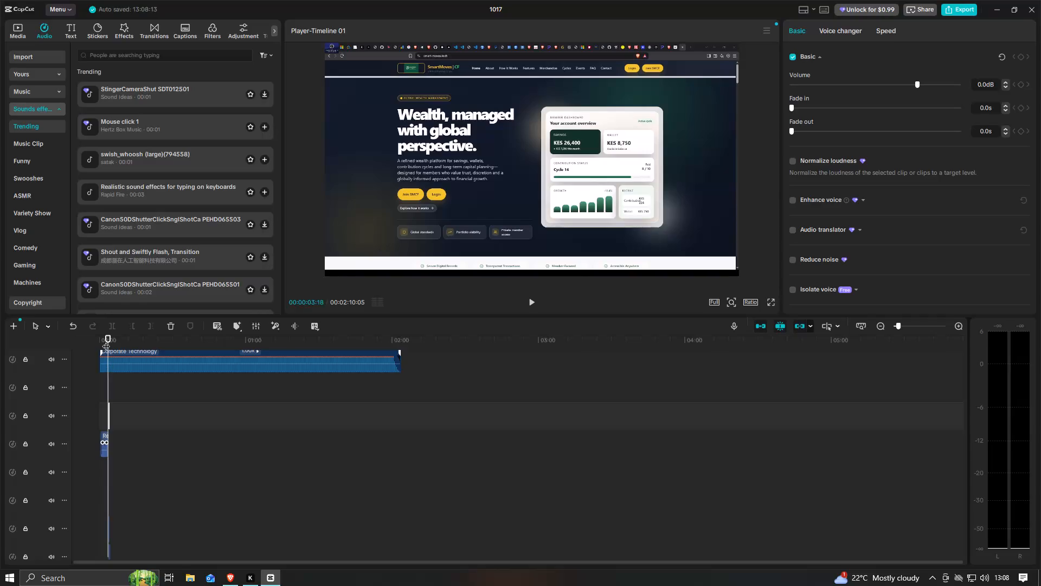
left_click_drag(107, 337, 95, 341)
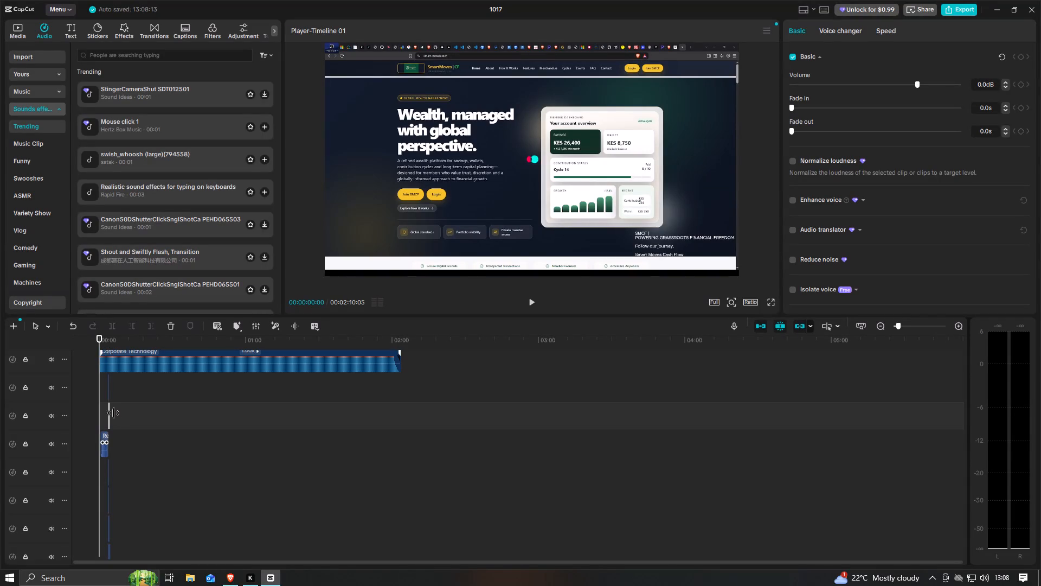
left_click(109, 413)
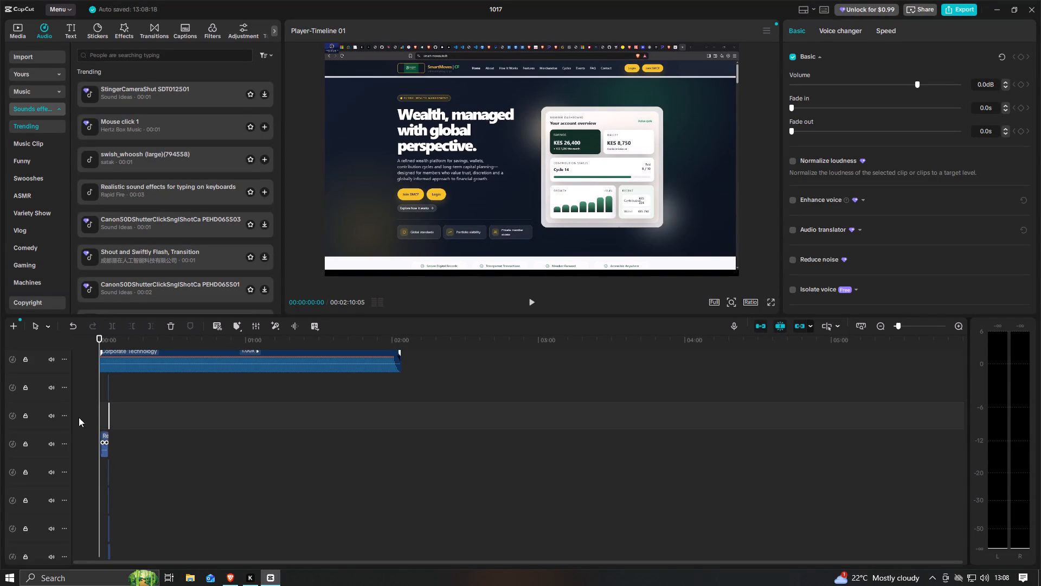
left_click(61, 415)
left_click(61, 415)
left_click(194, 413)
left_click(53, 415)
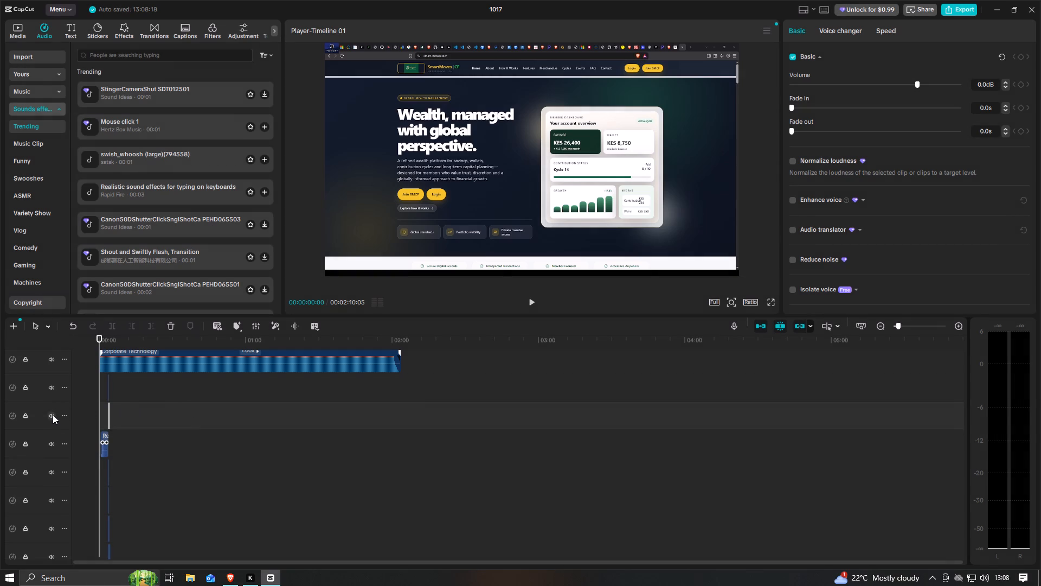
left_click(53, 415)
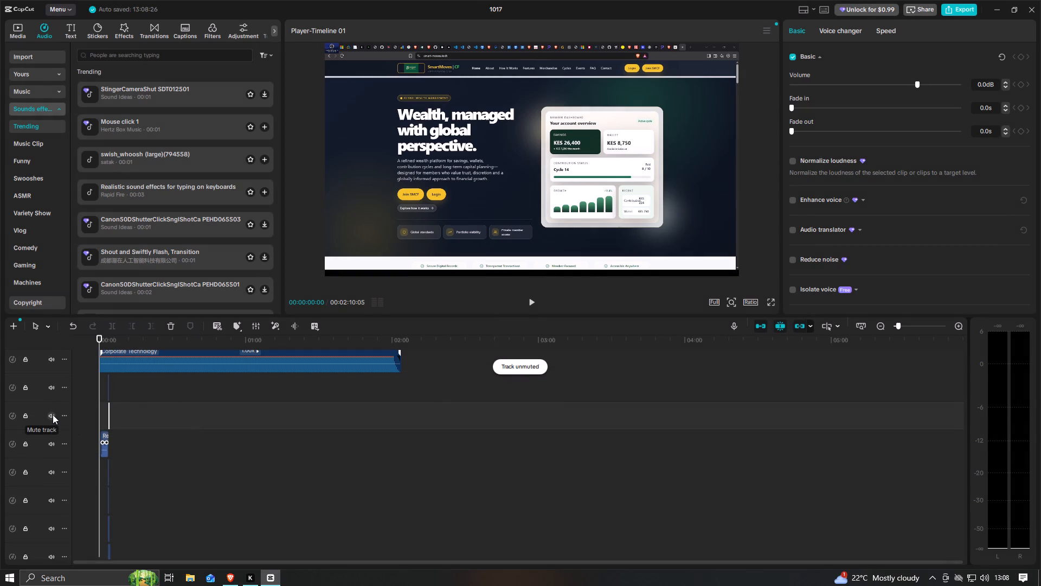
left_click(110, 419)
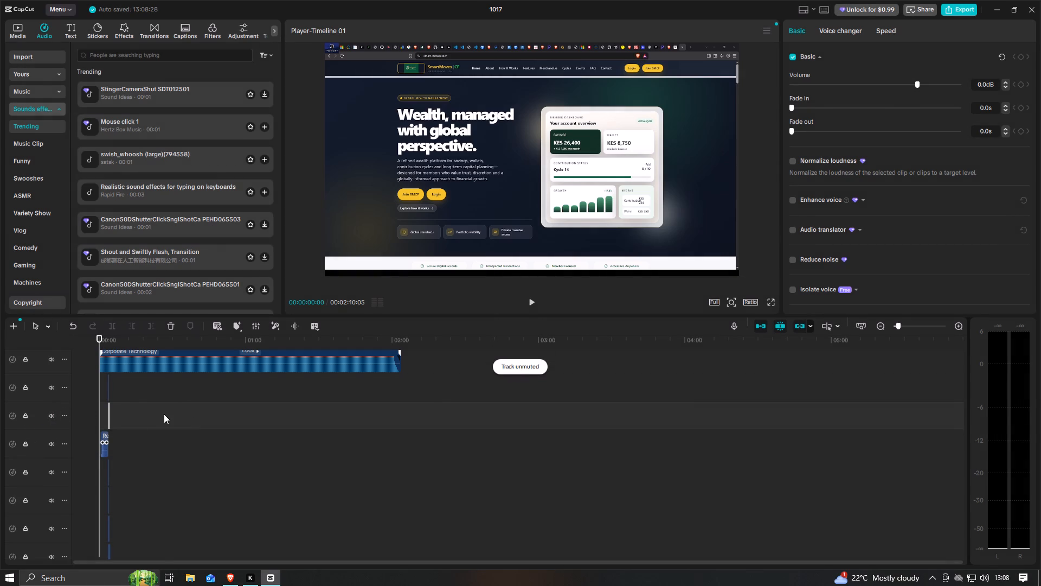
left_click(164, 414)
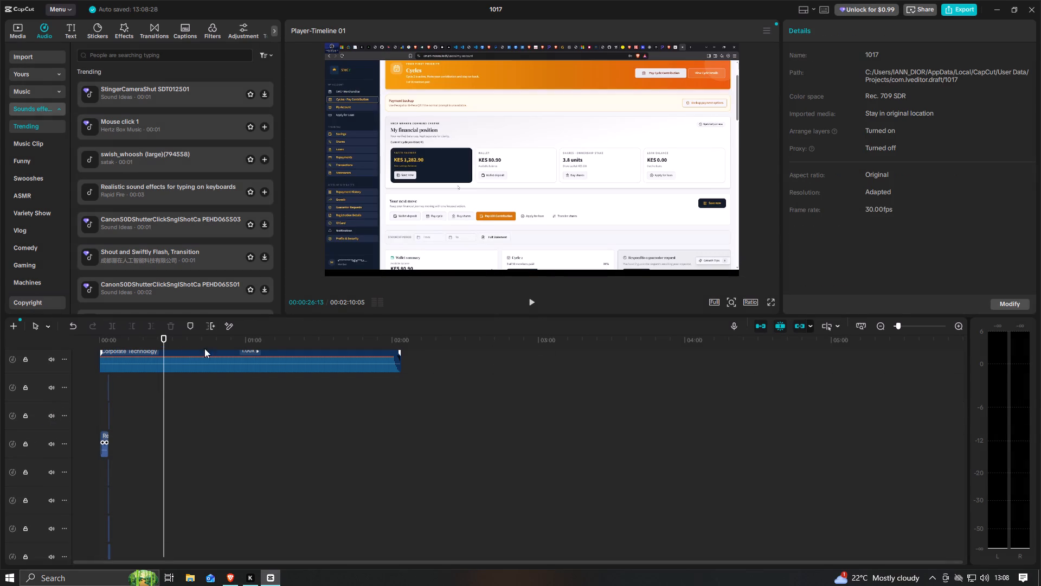
Return the playhead to the timeline start and search the sound effects library for "mouse click".
left_click_drag(164, 338, 79, 357)
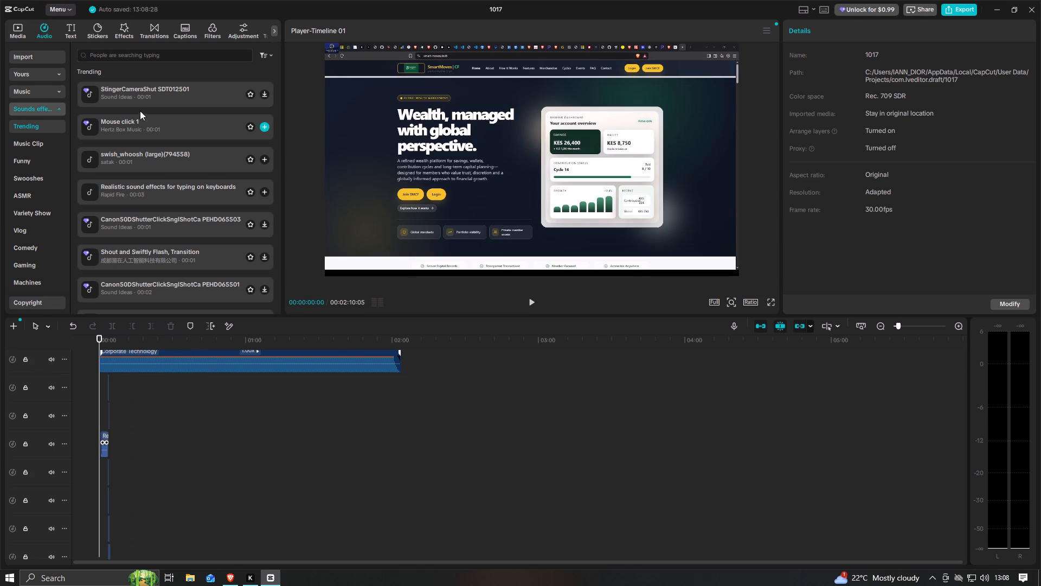
left_click(146, 59)
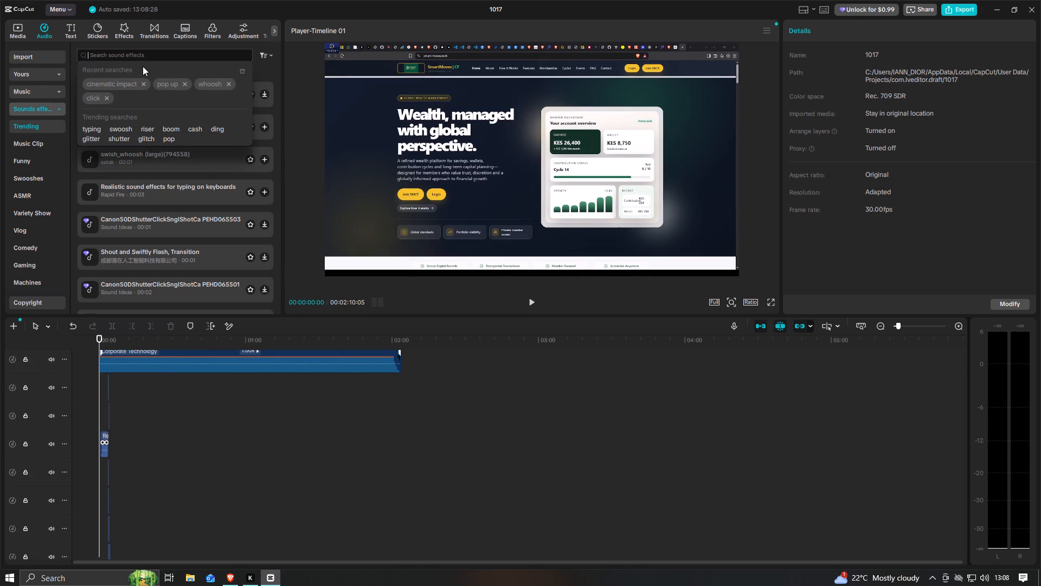
type("mouse")
key("space")
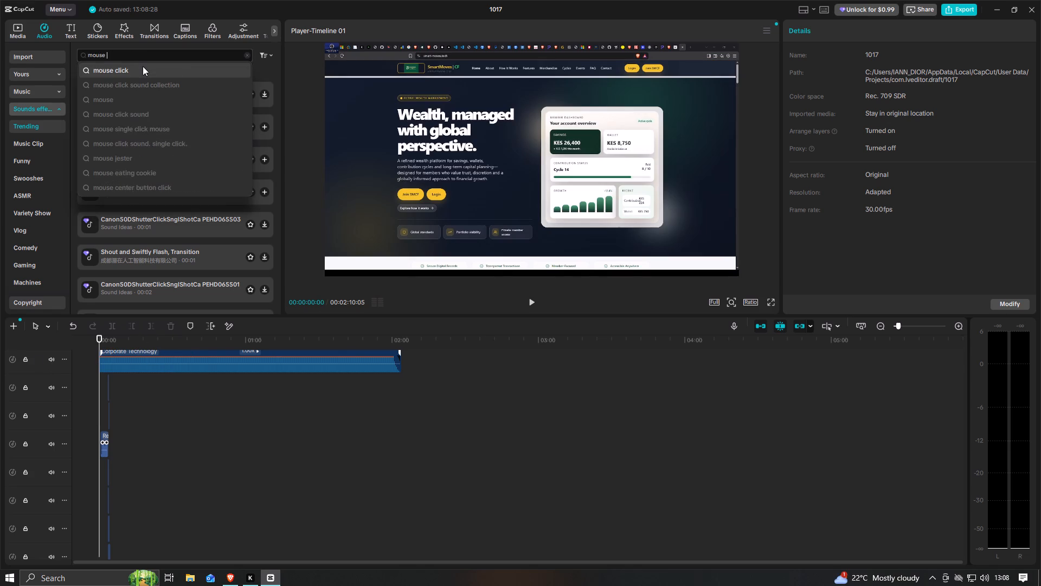
left_click(143, 66)
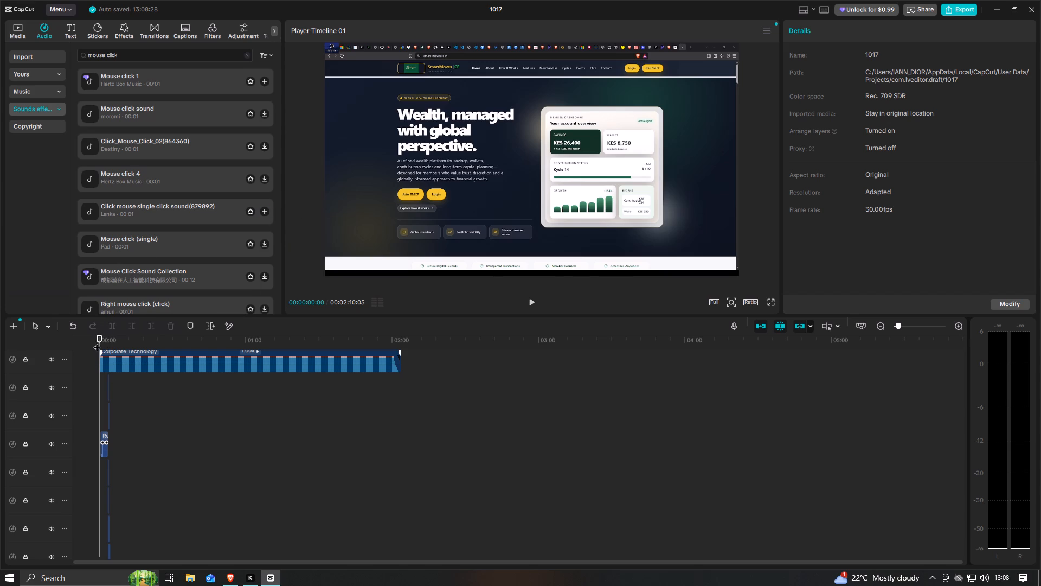
Play the video up to the Login click at about 00:00:05:26 and download the "Mouse click sound" effect by moromi.
left_click(532, 298)
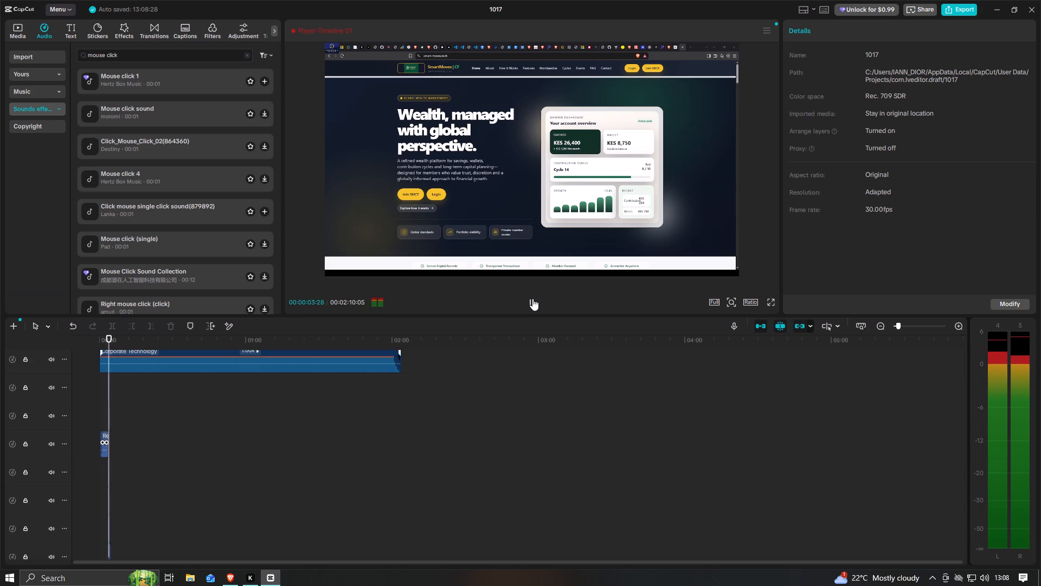
left_click(532, 298)
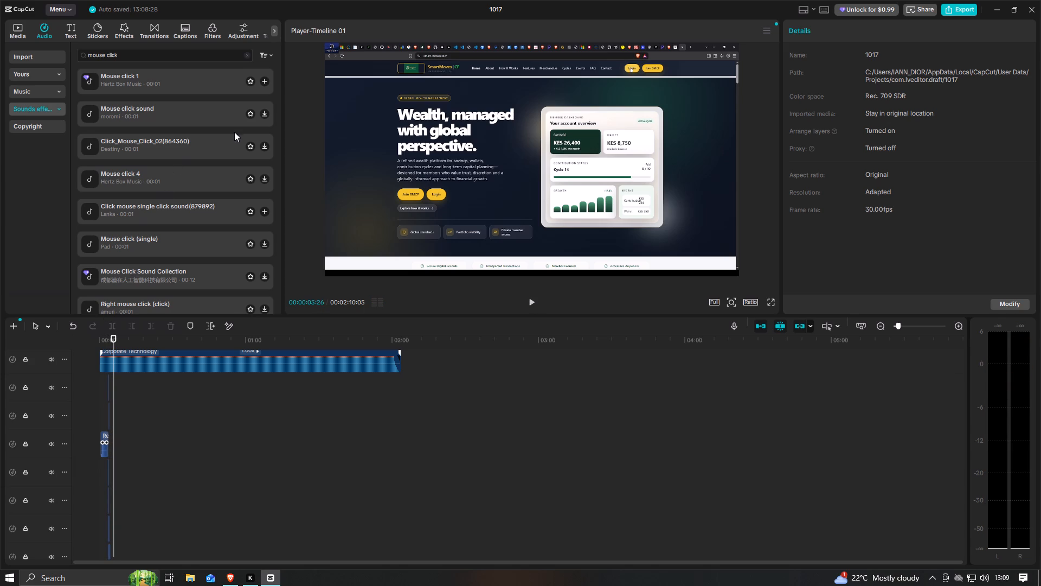
left_click(265, 114)
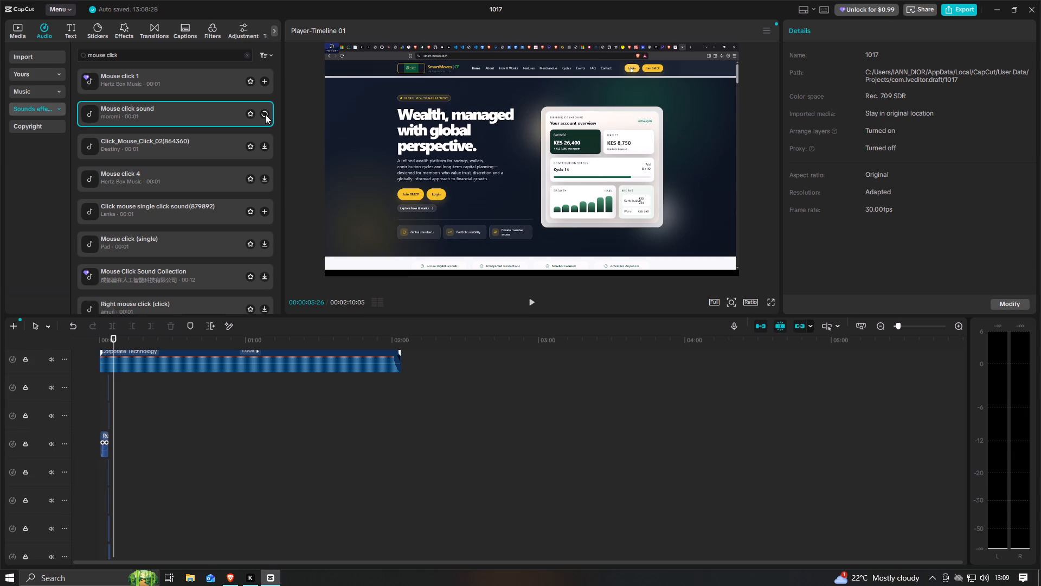
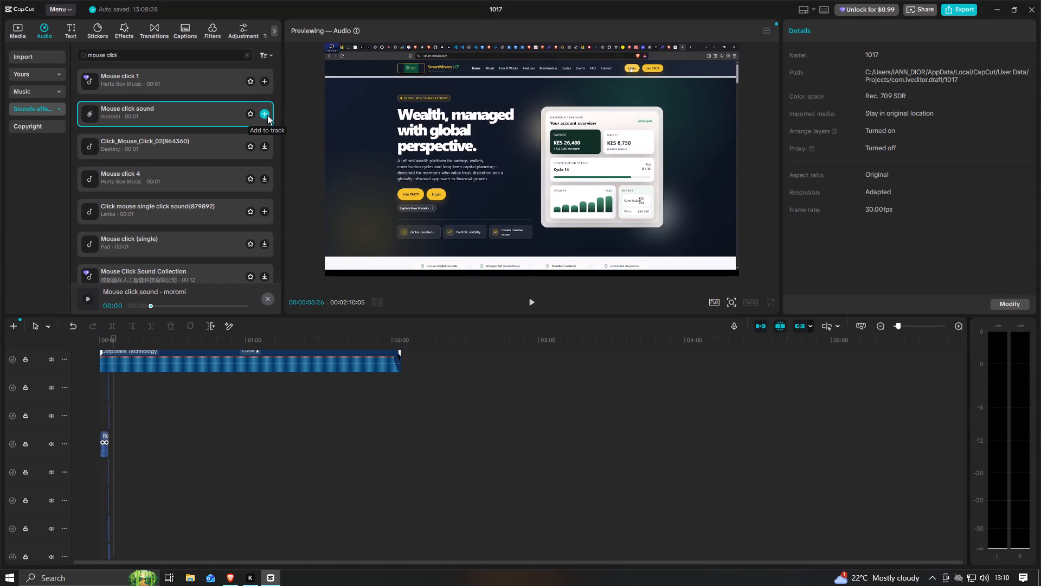
Add the downloaded "Mouse click sound" effect by moromi to the timeline at 00:00:05:26.
left_click(267, 115)
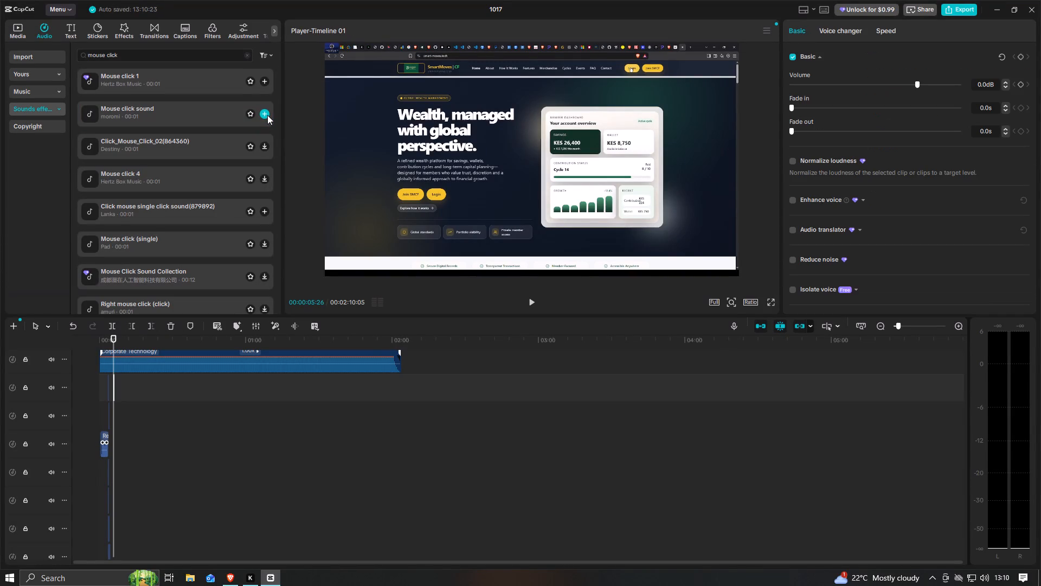
Play the video from the start to about 00:00:11:00 to check the click sound, and return the playhead to 00:00:08:00.
left_click(396, 396)
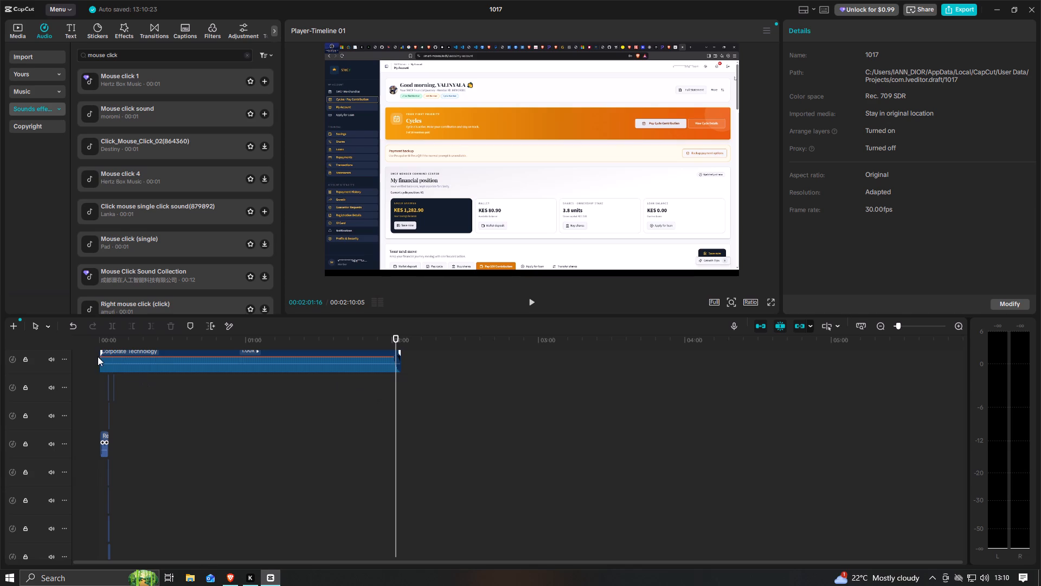
left_click_drag(395, 339, 38, 366)
left_click(533, 301)
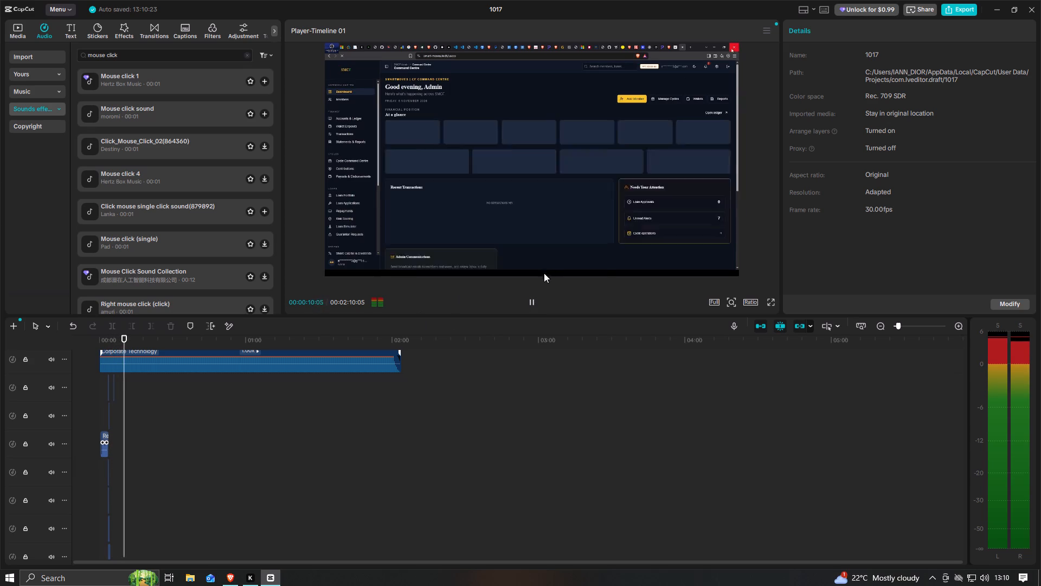
left_click(531, 305)
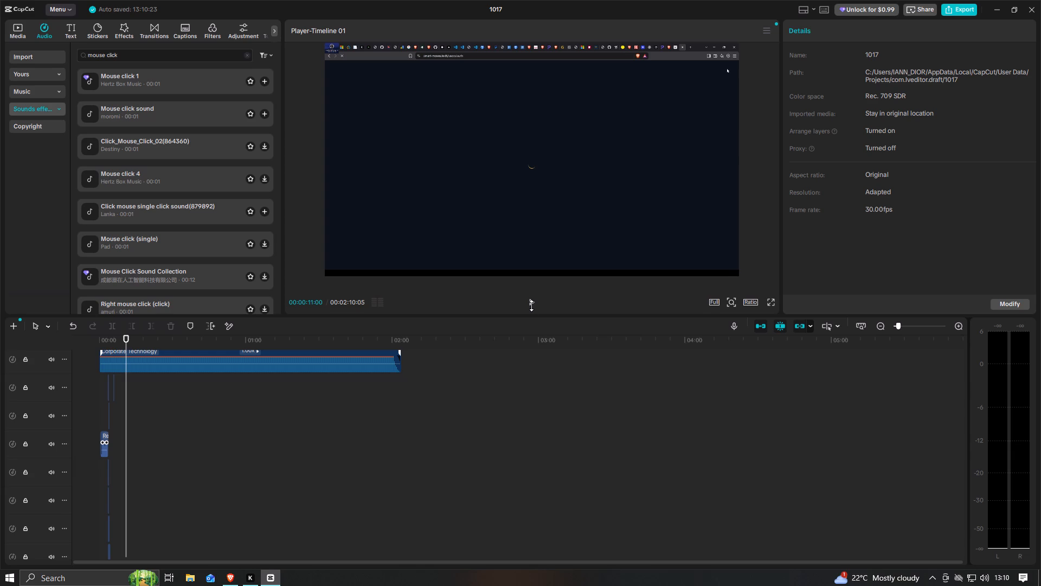
left_click_drag(126, 334, 119, 337)
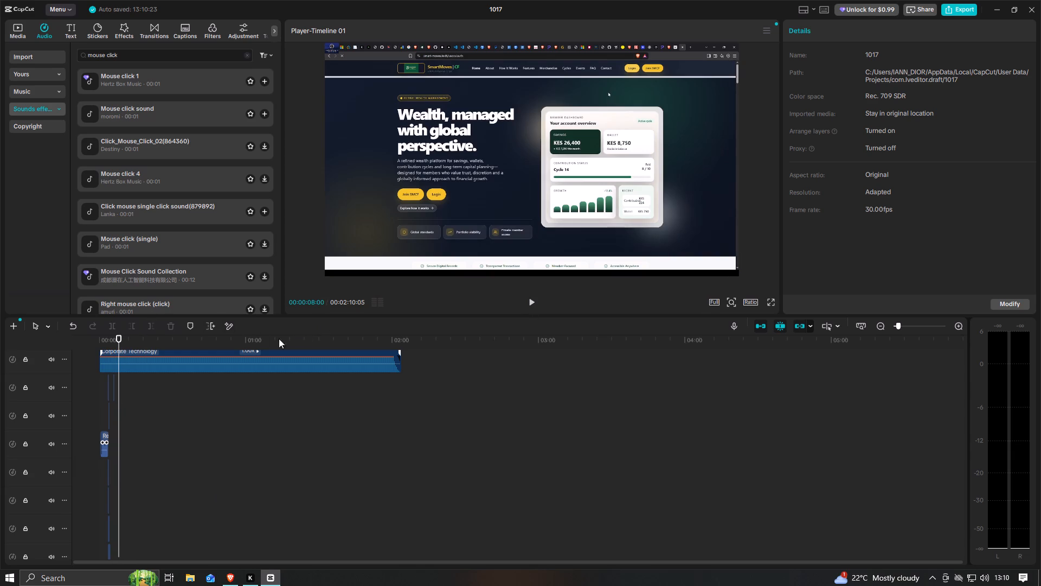
left_click(227, 582)
scroll(602, 366, "up", 2)
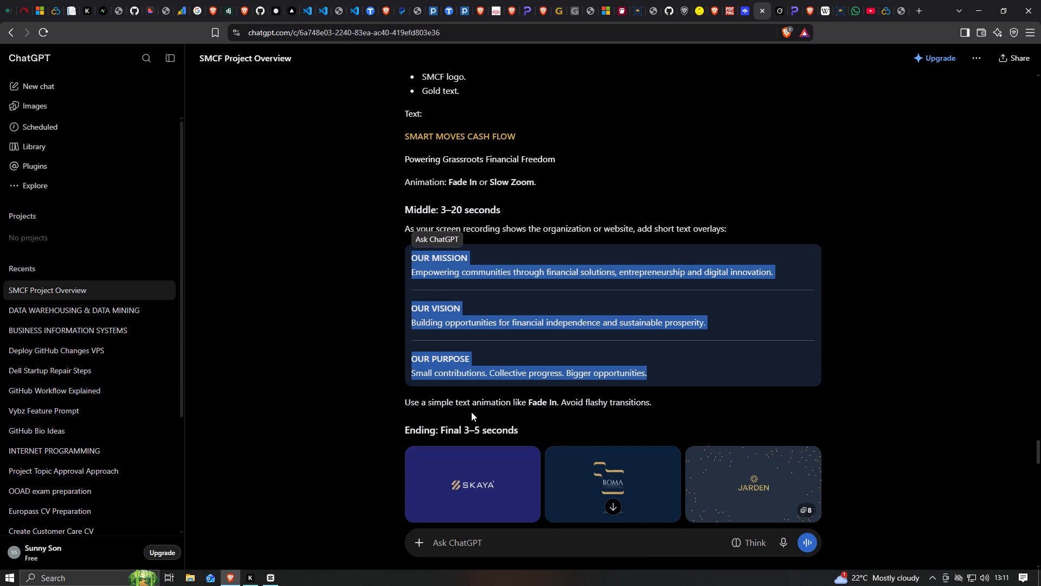
Review ChatGPT's video guide, from the sound suggestions through overlays, effects and transitions to the TikTok export settings and caption.
scroll(487, 417, "up", 3)
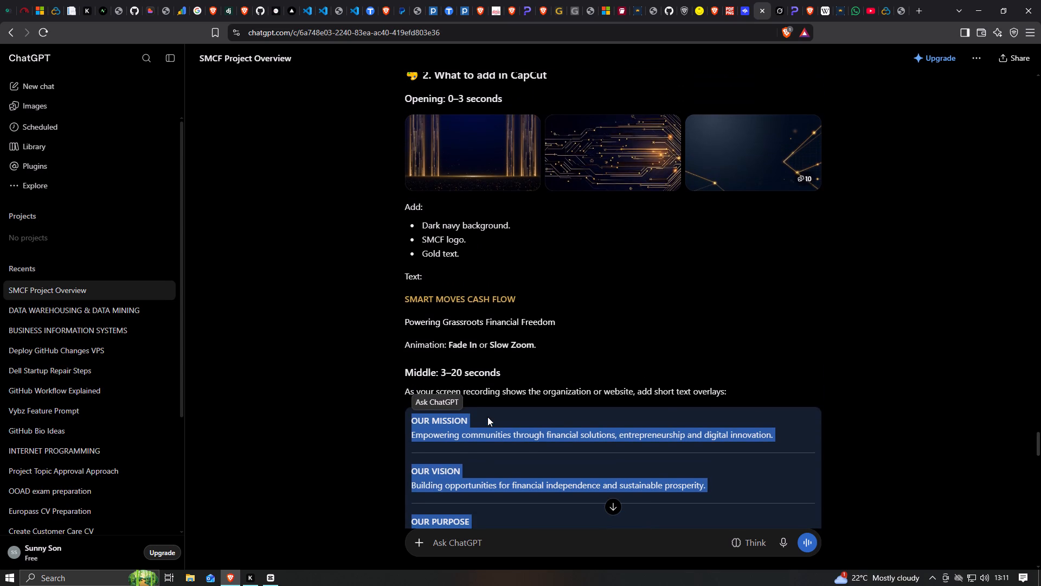
scroll(487, 417, "up", 6)
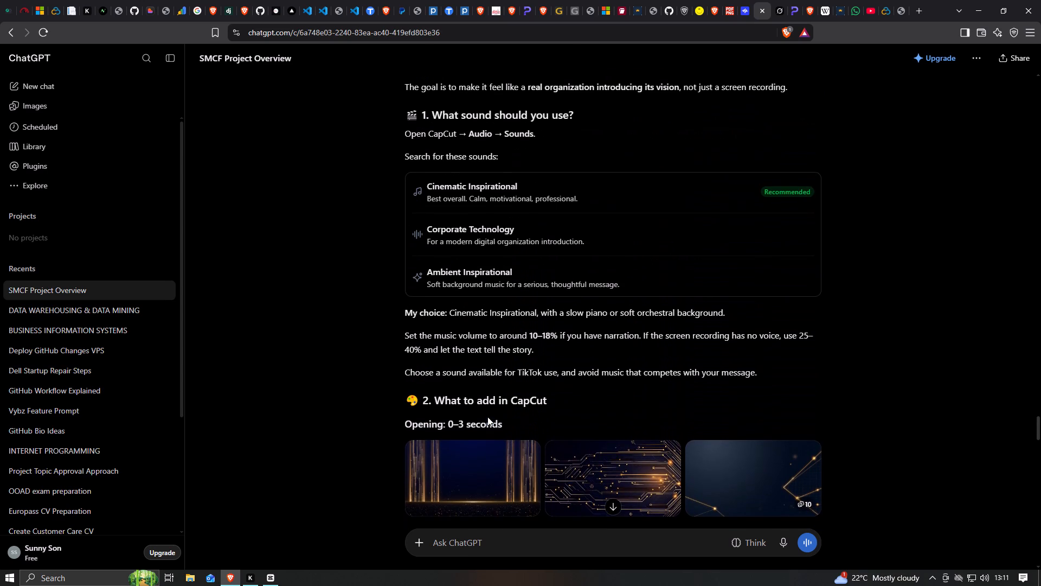
scroll(487, 417, "up", 2)
scroll(487, 417, "down", 8)
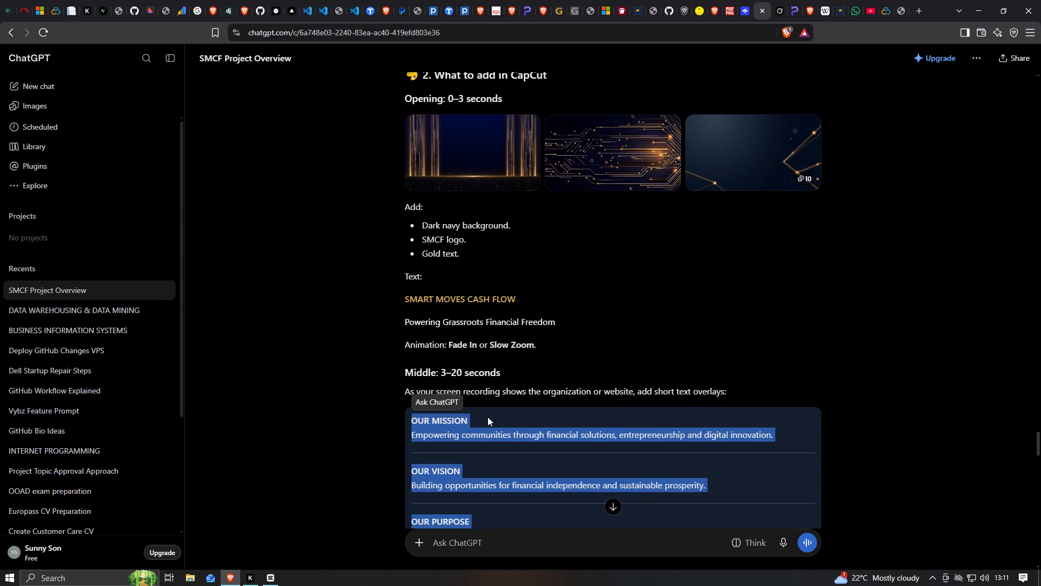
scroll(487, 417, "down", 11)
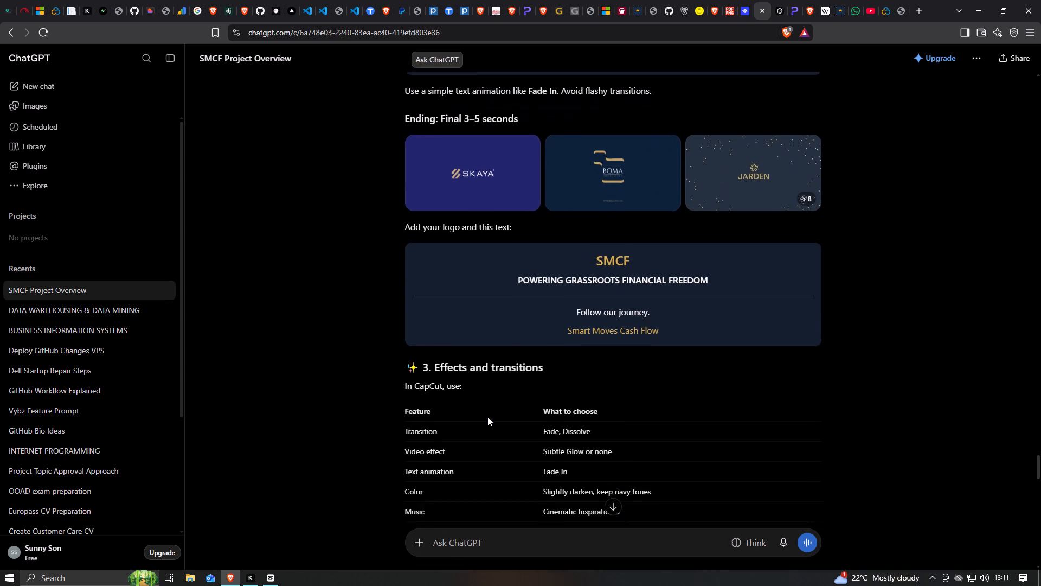
scroll(487, 417, "down", 5)
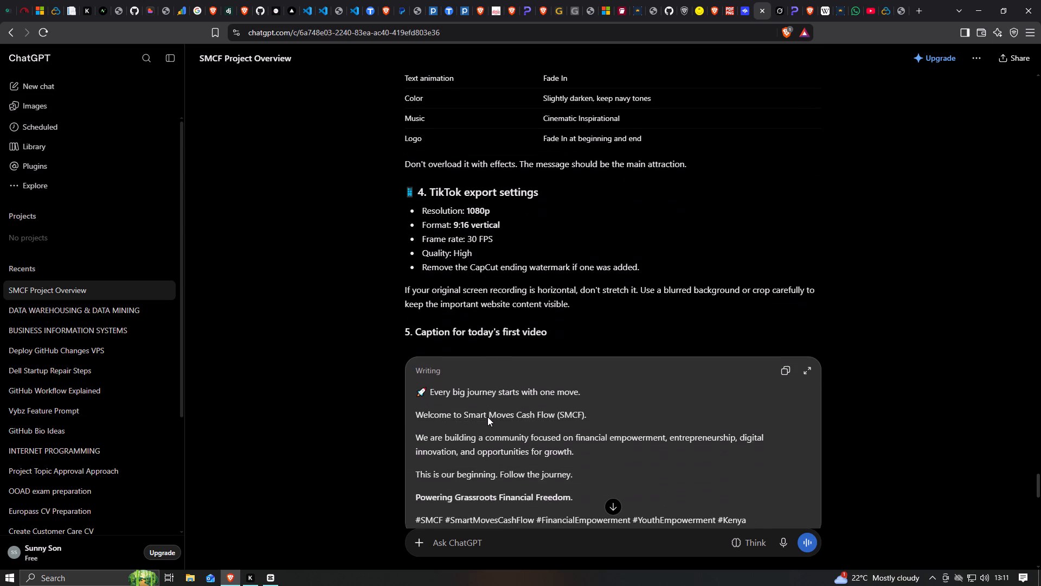
scroll(487, 417, "down", 3)
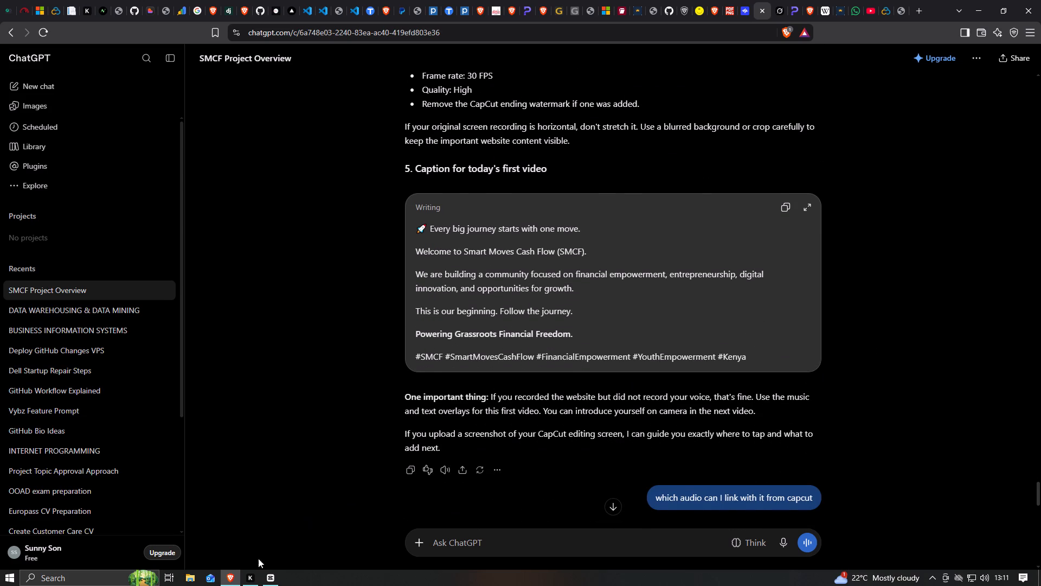
Switch back to CapCut and preview the video from the timeline start.
left_click(275, 581)
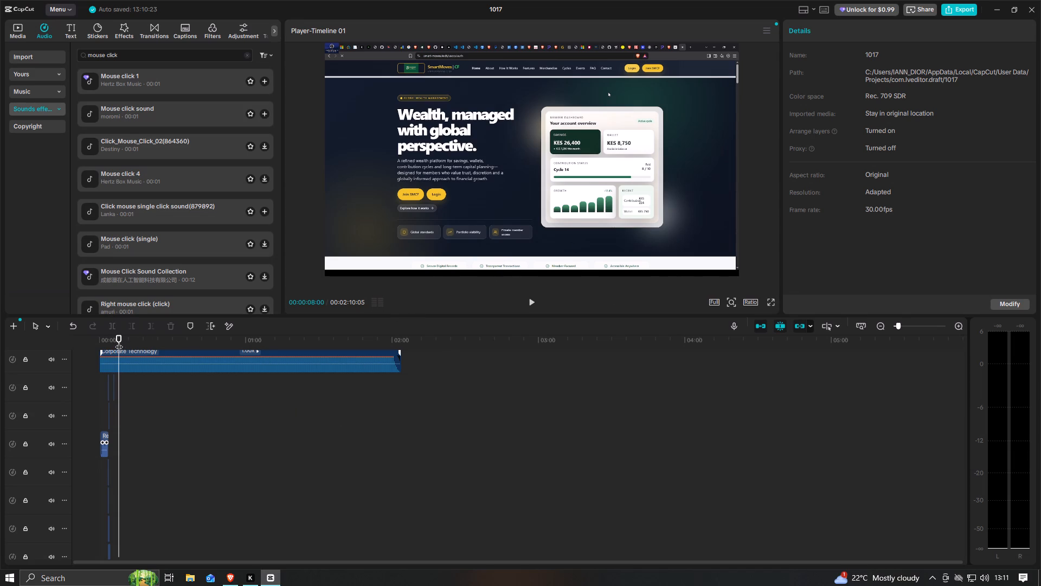
left_click_drag(119, 341, 79, 350)
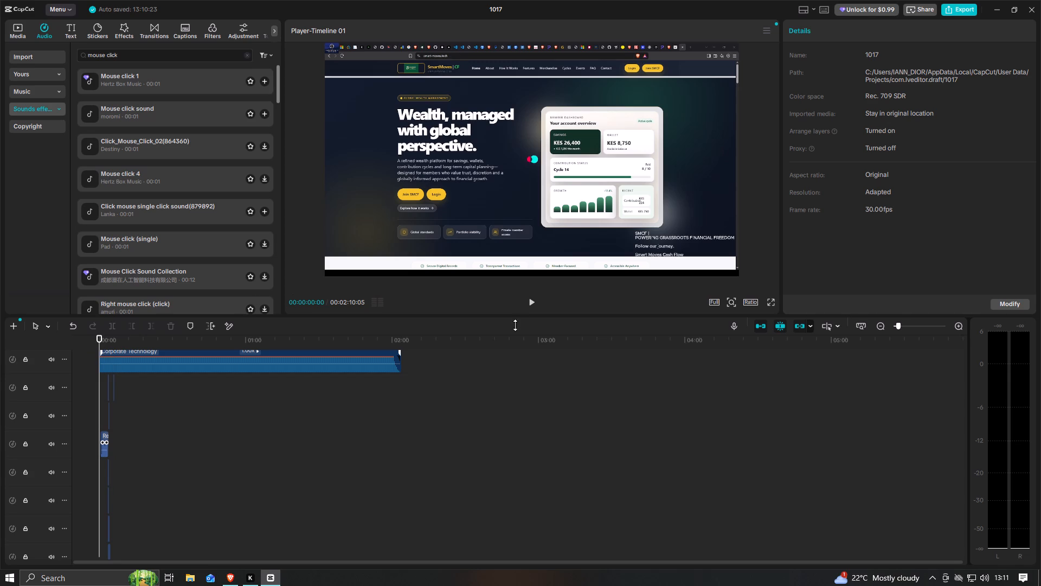
left_click(532, 303)
left_click(532, 303)
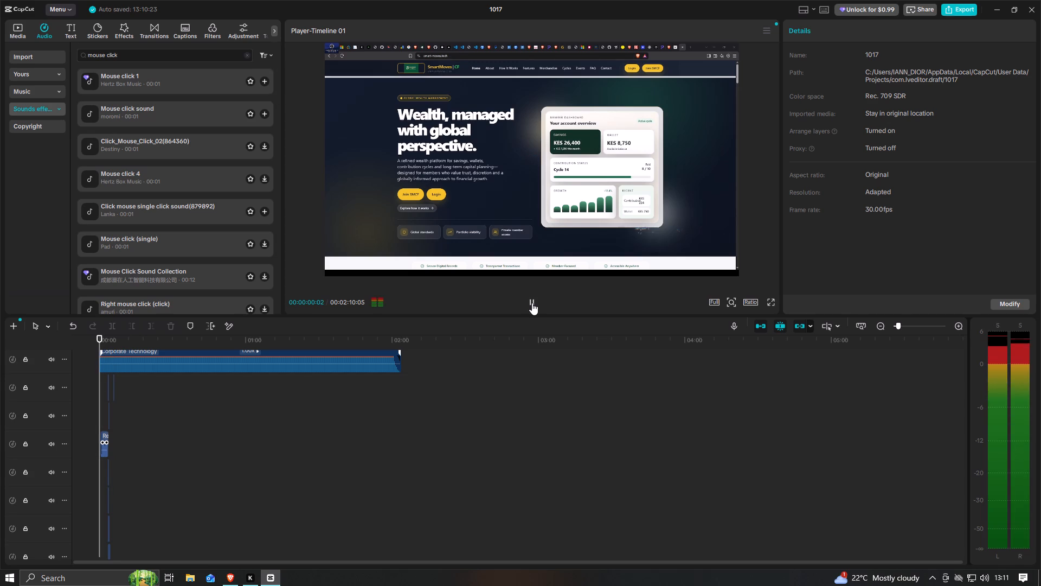